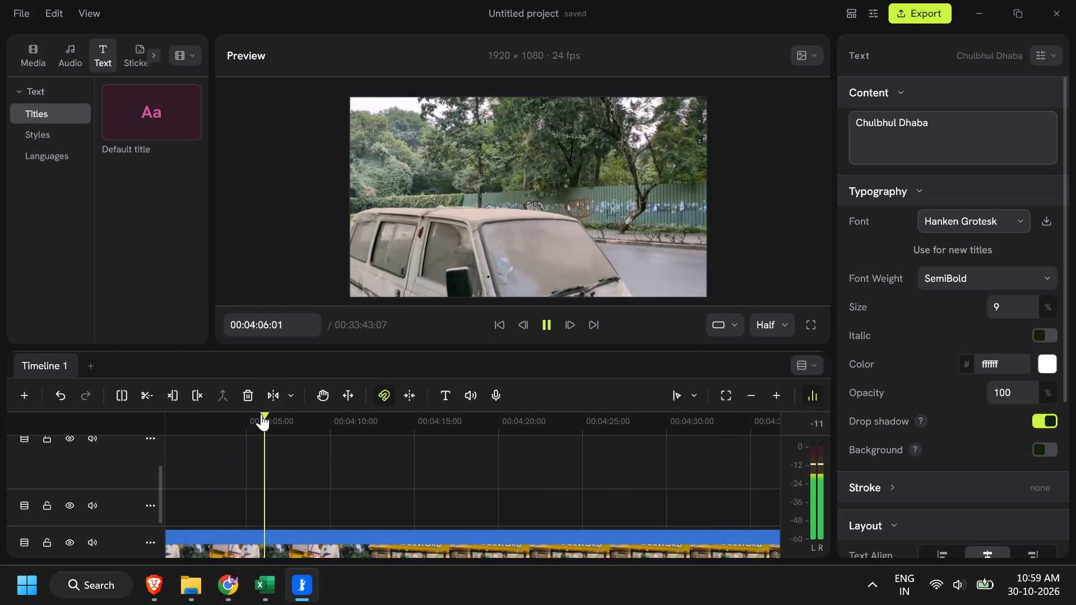
# Add a default title at 00:14:30:00, over the street-stall footage, with the text "fc shopping lane".
pyautogui.moveTo(280, 416); pyautogui.dragTo(374, 424)
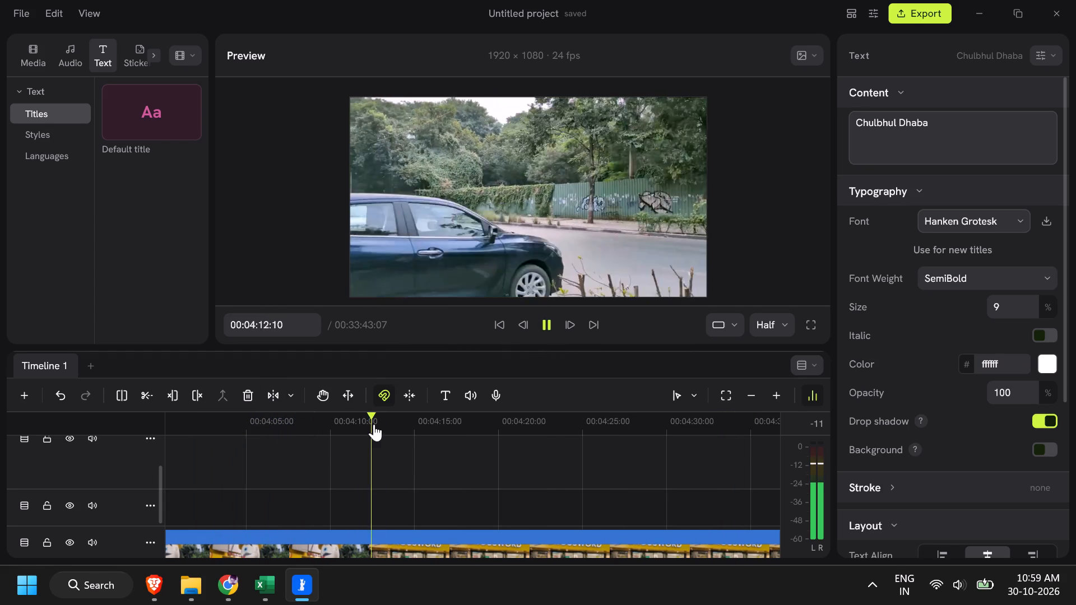
pyautogui.moveTo(374, 424); pyautogui.dragTo(550, 436)
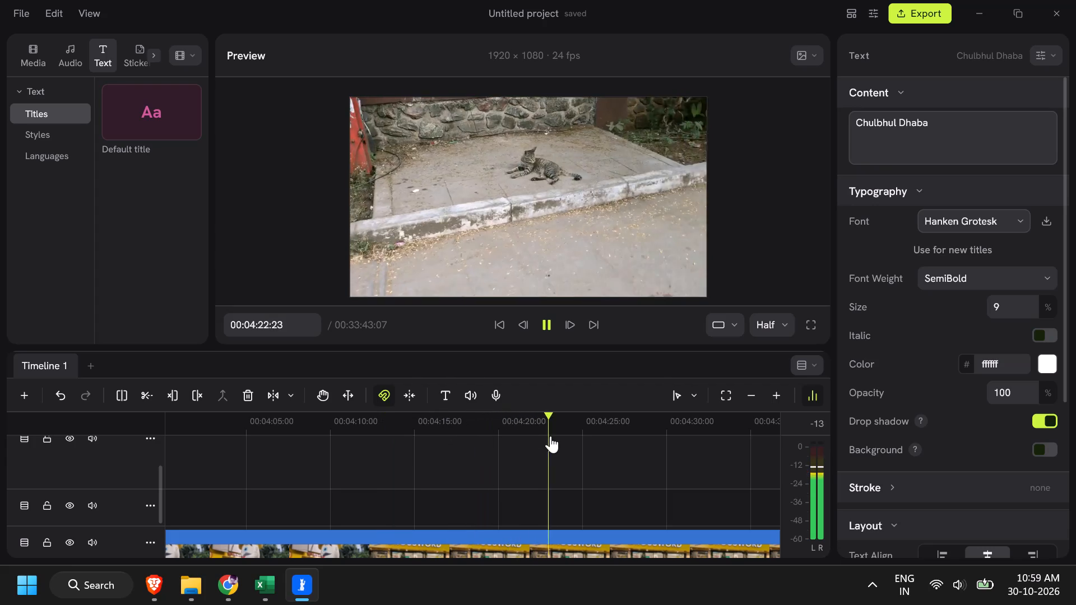
pyautogui.moveTo(550, 436); pyautogui.dragTo(659, 433)
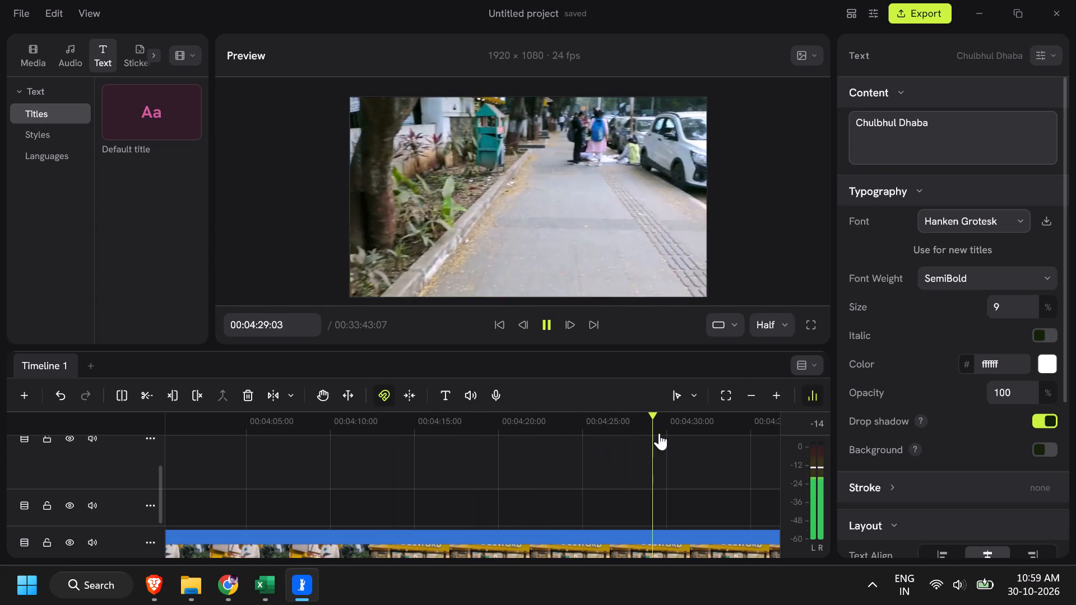
pyautogui.moveTo(659, 433); pyautogui.dragTo(762, 433)
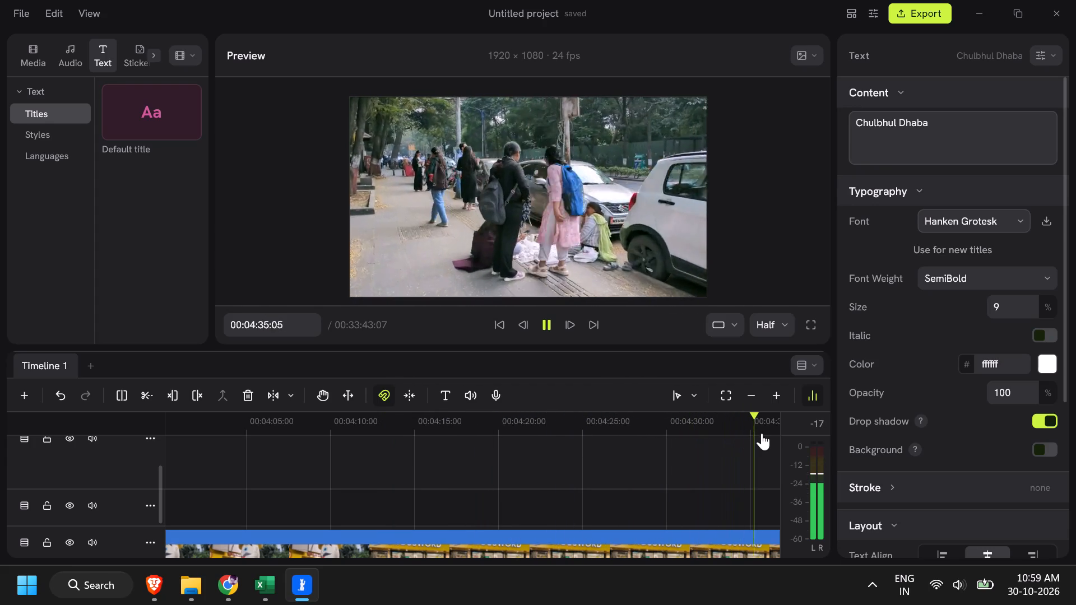
pyautogui.moveTo(762, 433); pyautogui.dragTo(746, 432)
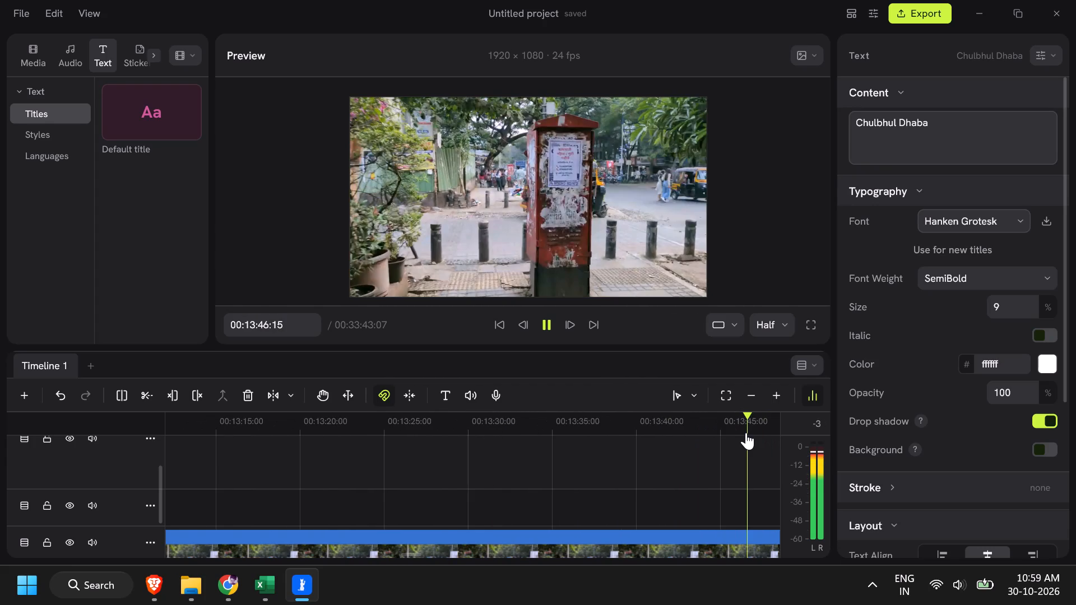
pyautogui.moveTo(746, 432); pyautogui.dragTo(717, 427)
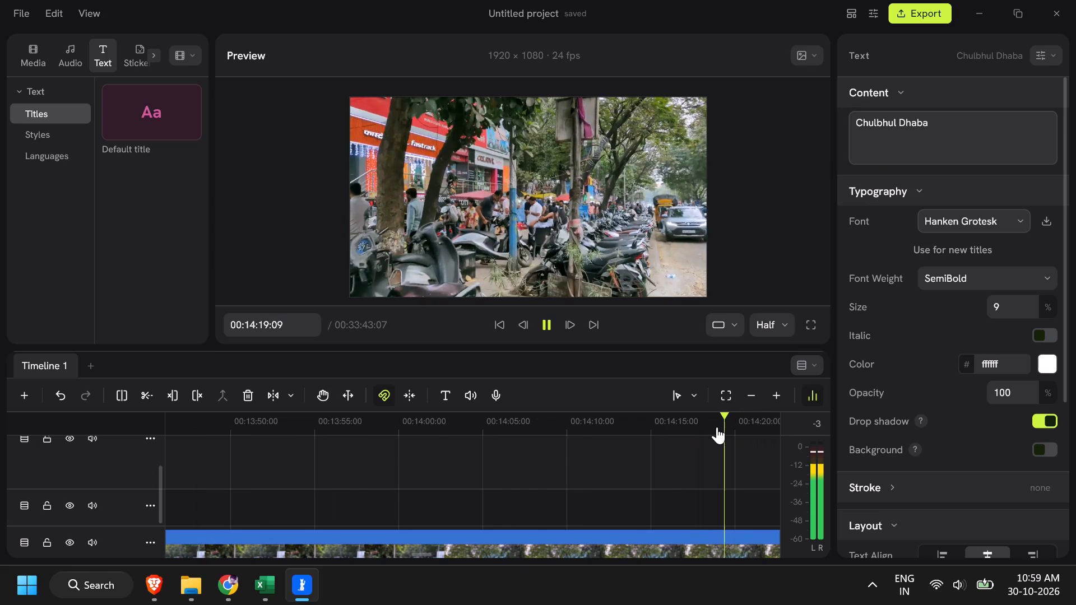
pyautogui.moveTo(717, 427); pyautogui.dragTo(692, 421)
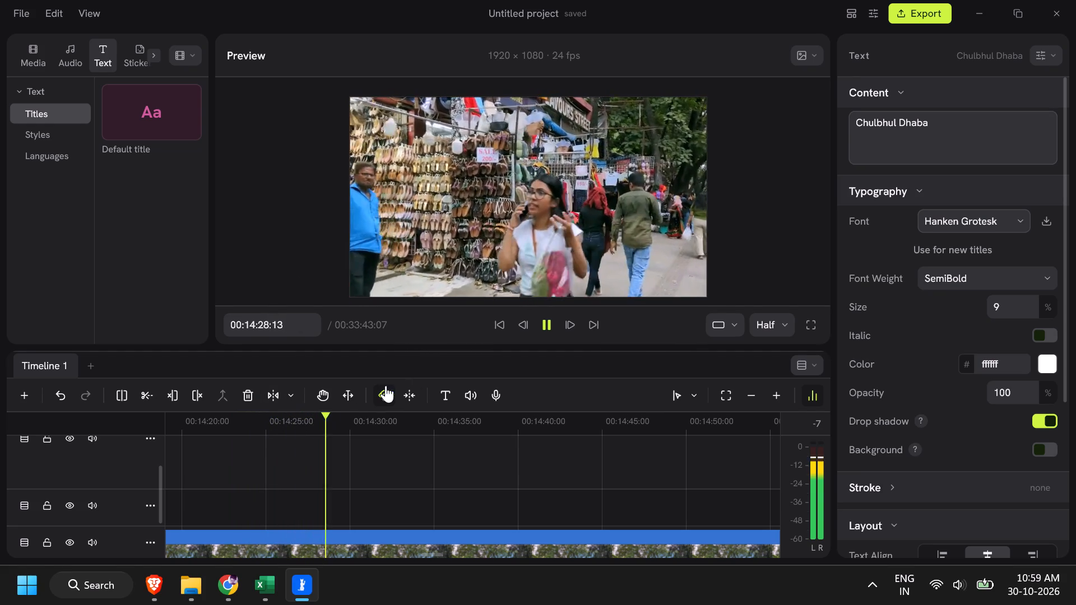
pyautogui.click(546, 328)
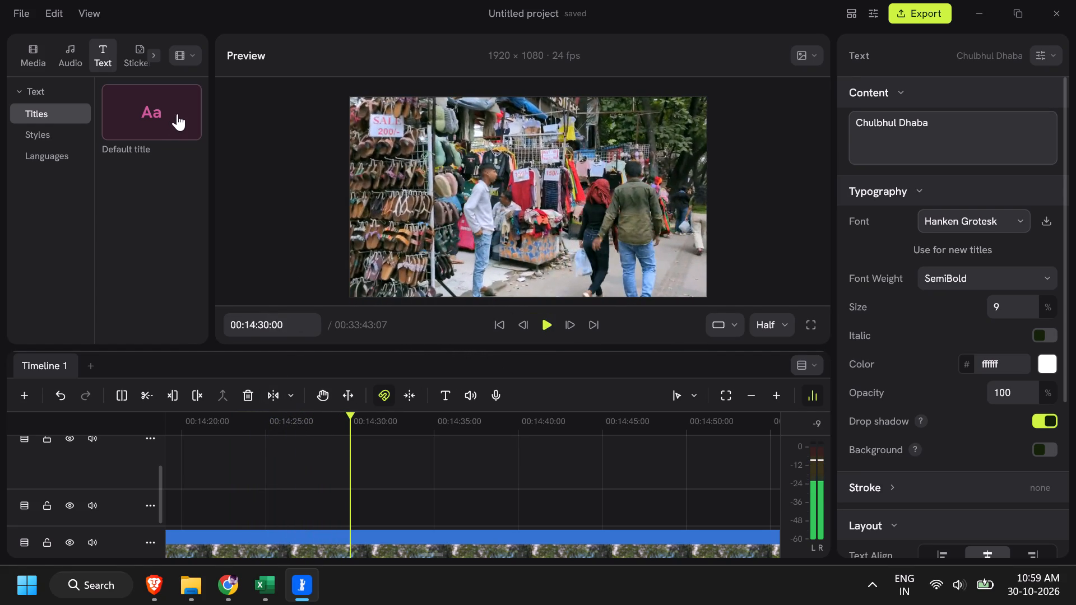
pyautogui.click(171, 114)
pyautogui.moveTo(916, 127); pyautogui.dragTo(797, 121)
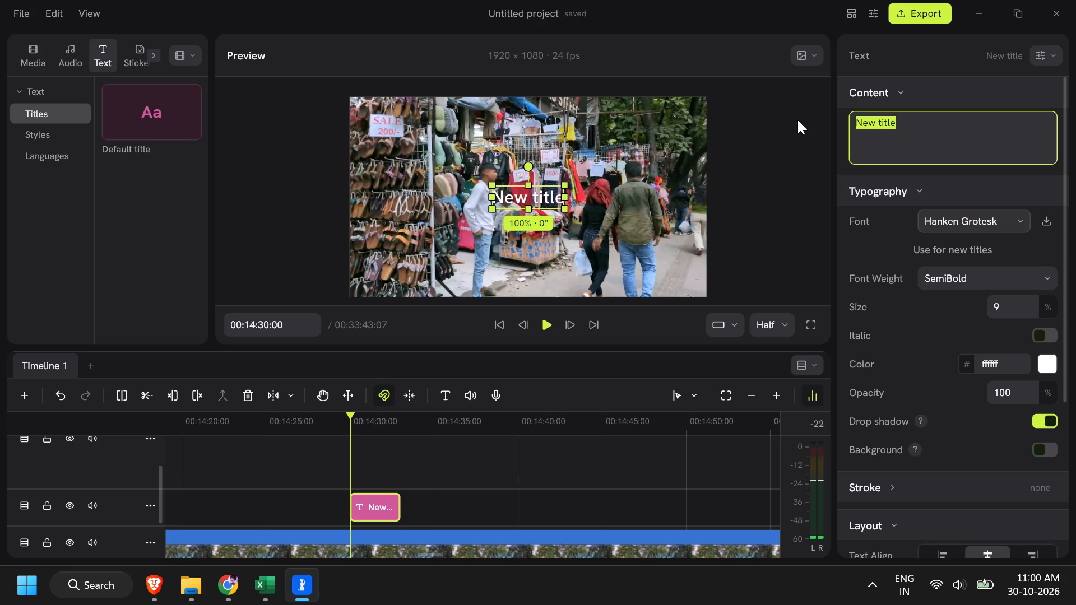
pyautogui.press('BackSpace')
pyautogui.write('fc')
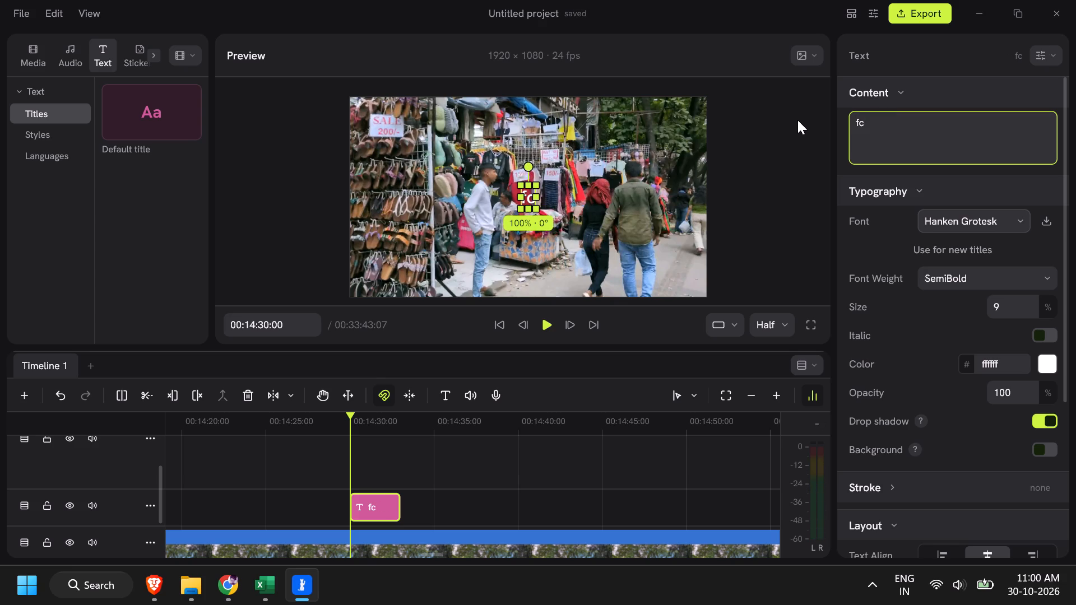
pyautogui.press('space')
pyautogui.write('shop')
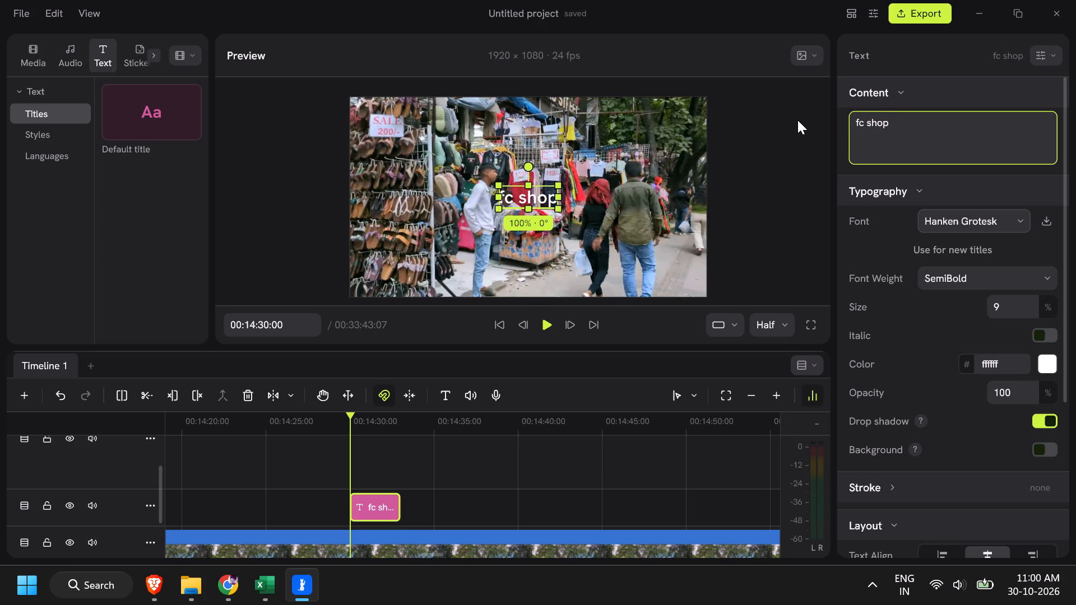
pyautogui.write('ping lane')
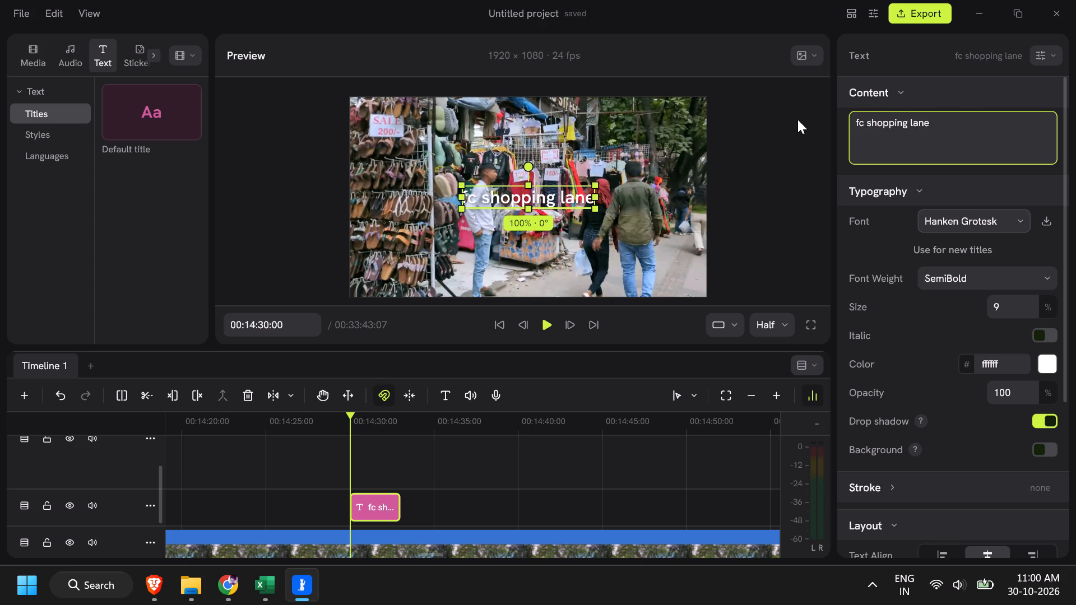
# Move the "fc shopping lane" title into the top-right corner of the video frame.
pyautogui.moveTo(550, 197); pyautogui.dragTo(655, 270)
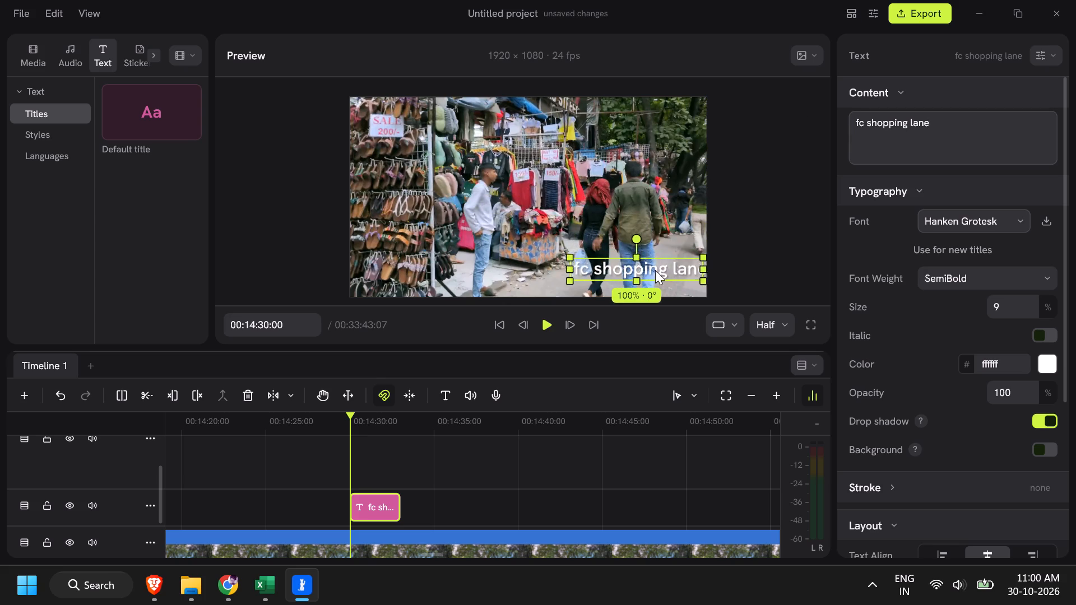
pyautogui.moveTo(655, 270); pyautogui.dragTo(627, 119)
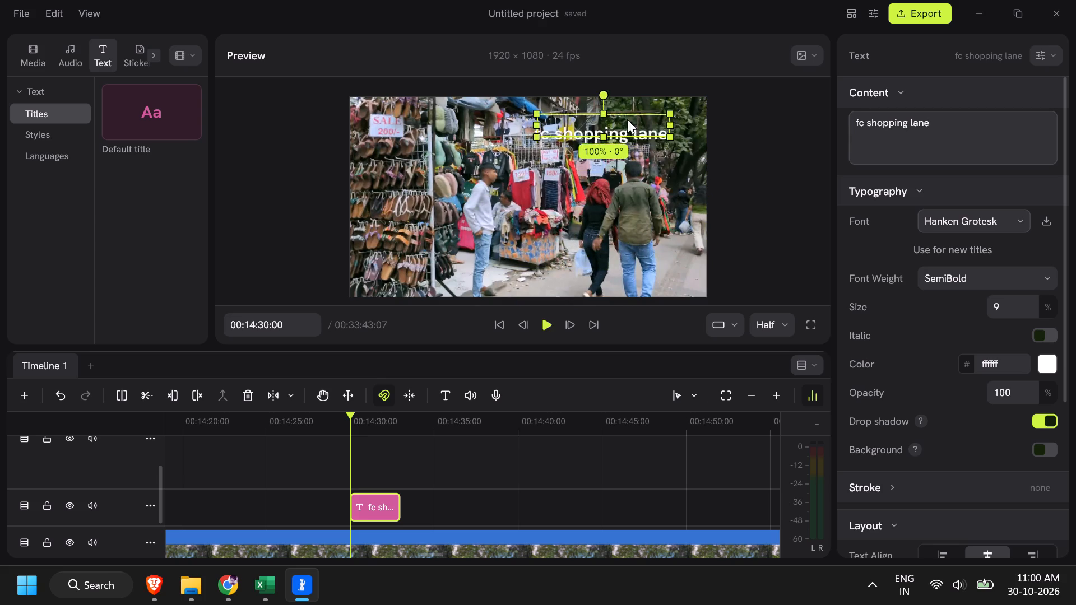
pyautogui.moveTo(627, 119); pyautogui.dragTo(663, 116)
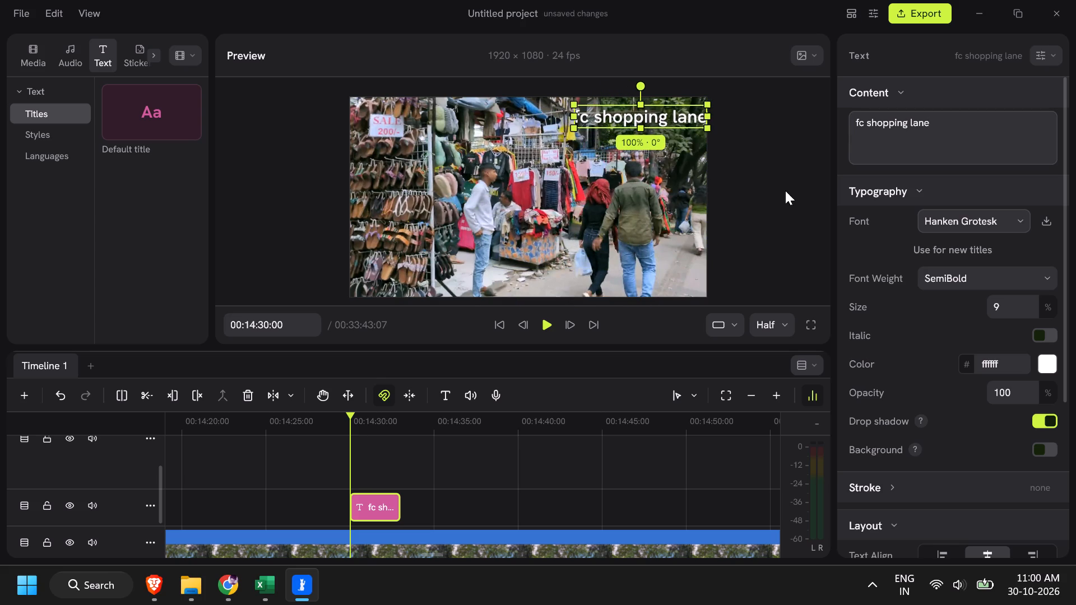
pyautogui.click(797, 194)
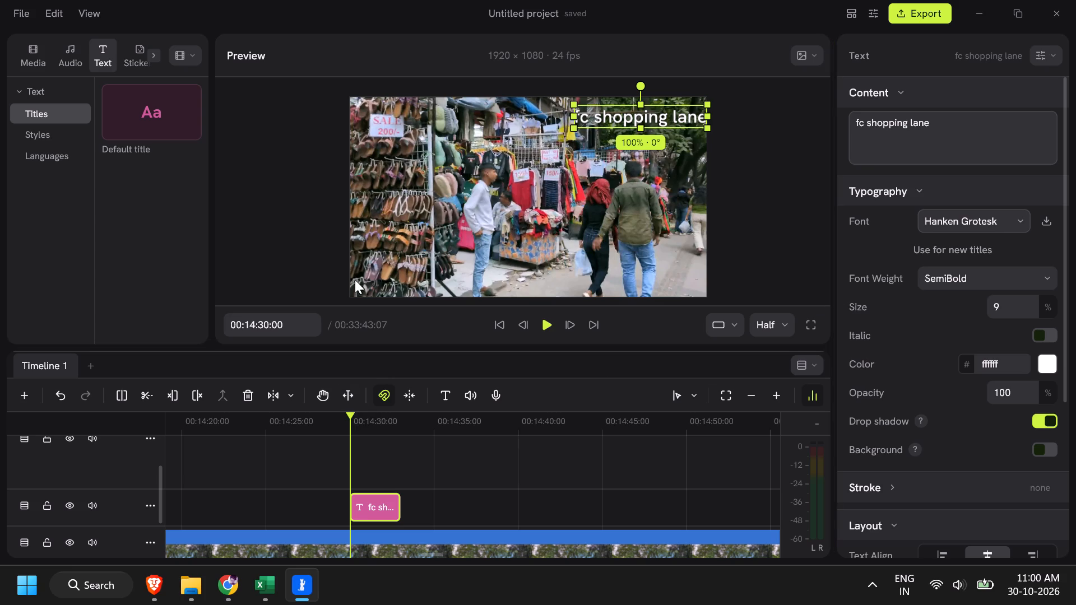
# Play and scan forward through the footage from 00:14:30 to about 00:23:52, examining it for the next place to label.
pyautogui.click(548, 320)
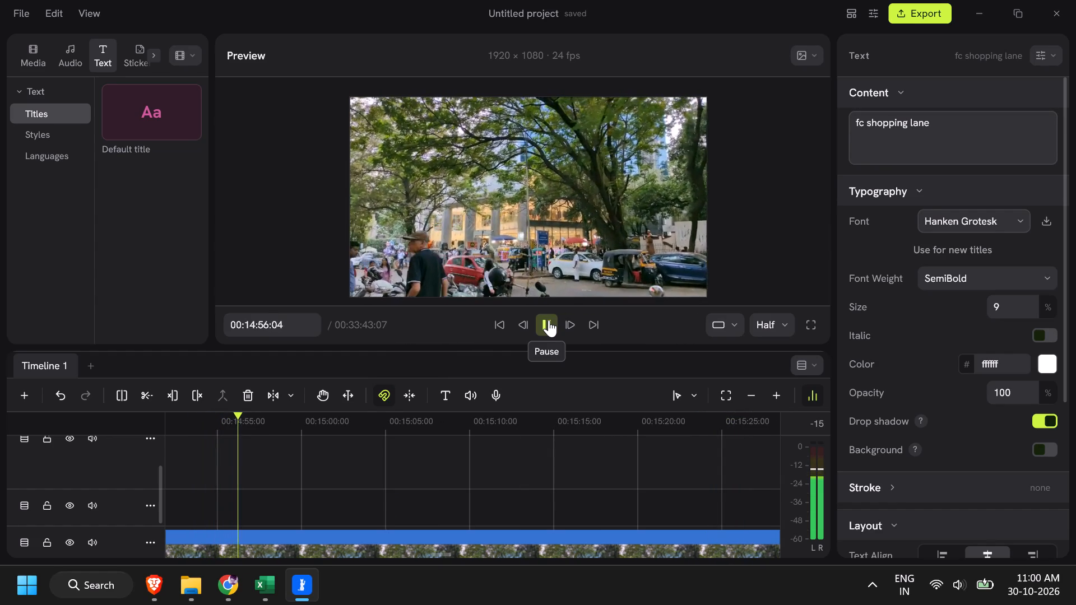
pyautogui.moveTo(266, 411); pyautogui.dragTo(275, 410)
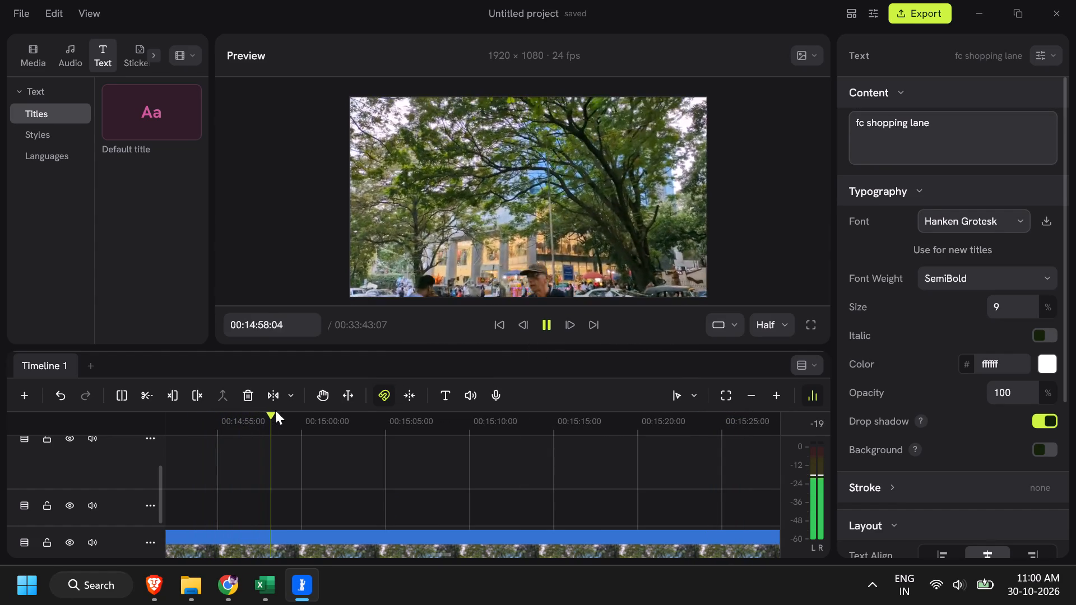
pyautogui.moveTo(275, 410); pyautogui.dragTo(275, 411)
pyautogui.moveTo(280, 413); pyautogui.dragTo(332, 416)
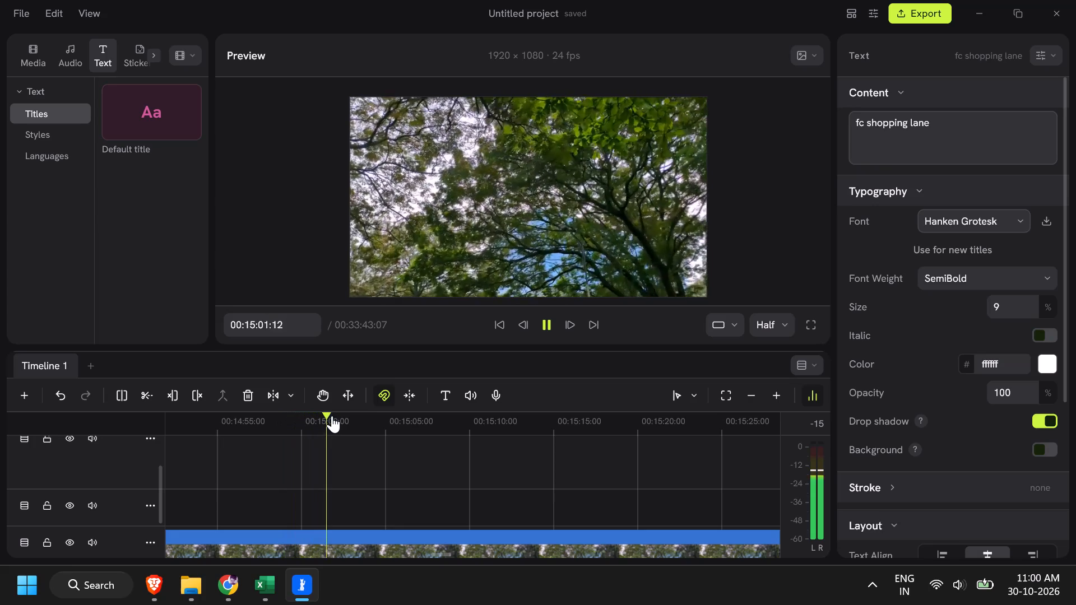
pyautogui.moveTo(332, 416); pyautogui.dragTo(425, 423)
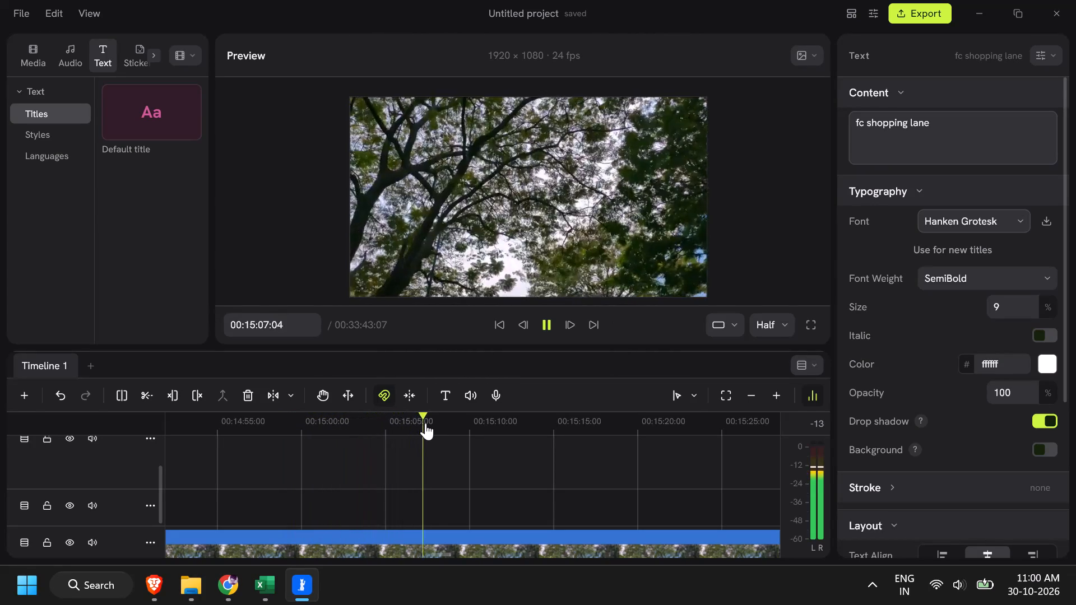
pyautogui.moveTo(425, 423); pyautogui.dragTo(502, 426)
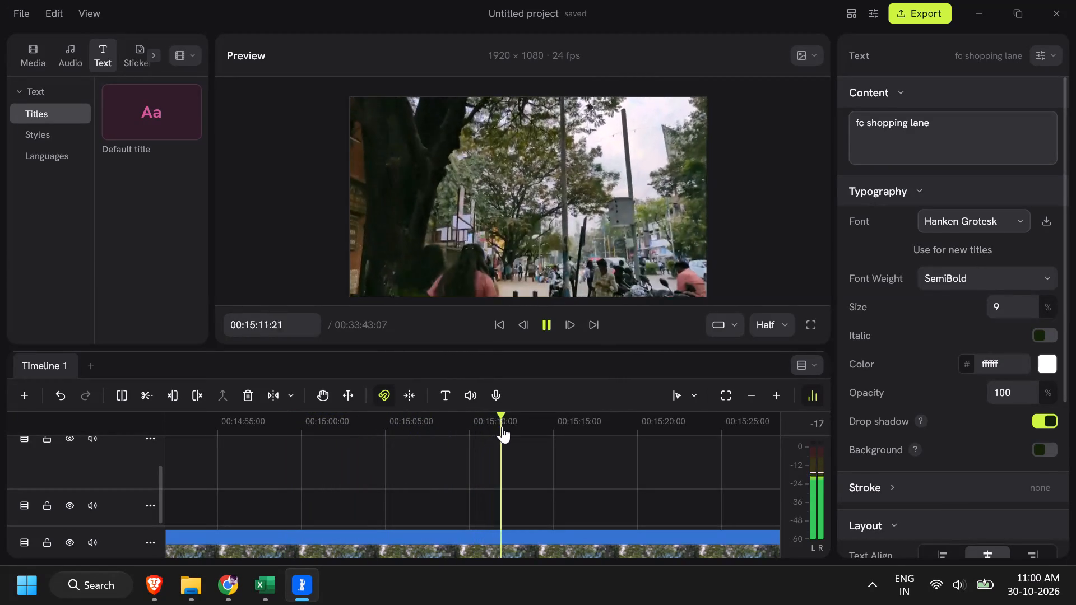
pyautogui.moveTo(502, 426); pyautogui.dragTo(531, 426)
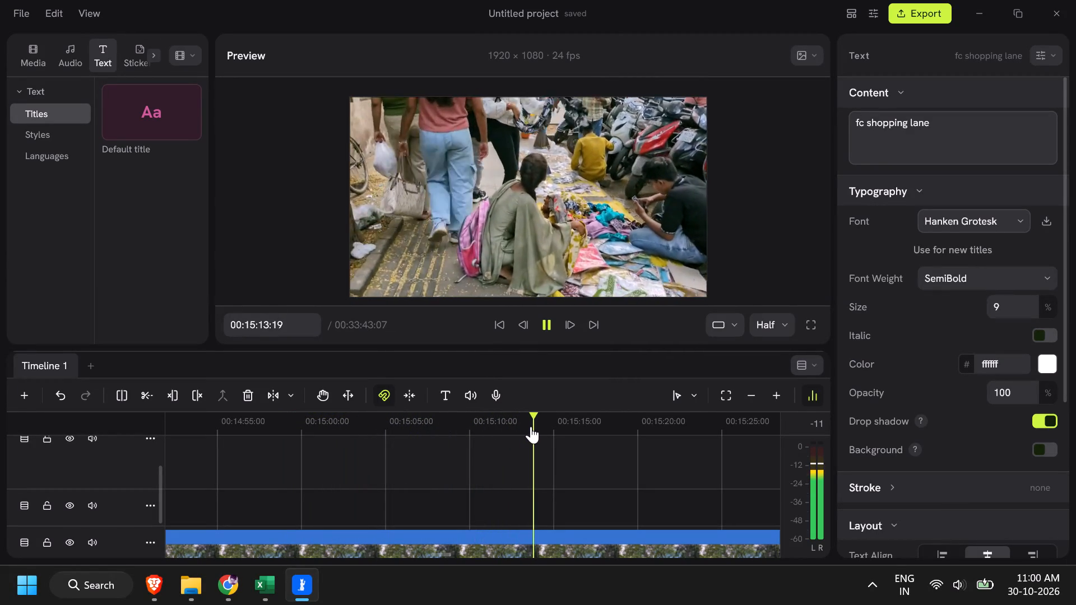
pyautogui.moveTo(531, 426); pyautogui.dragTo(602, 426)
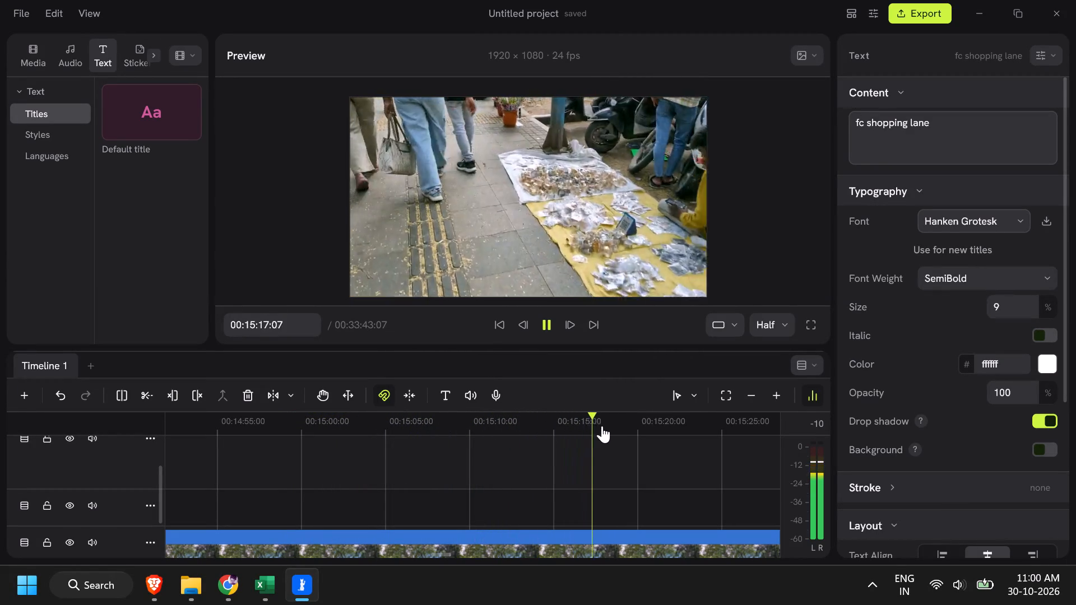
pyautogui.moveTo(602, 426); pyautogui.dragTo(711, 431)
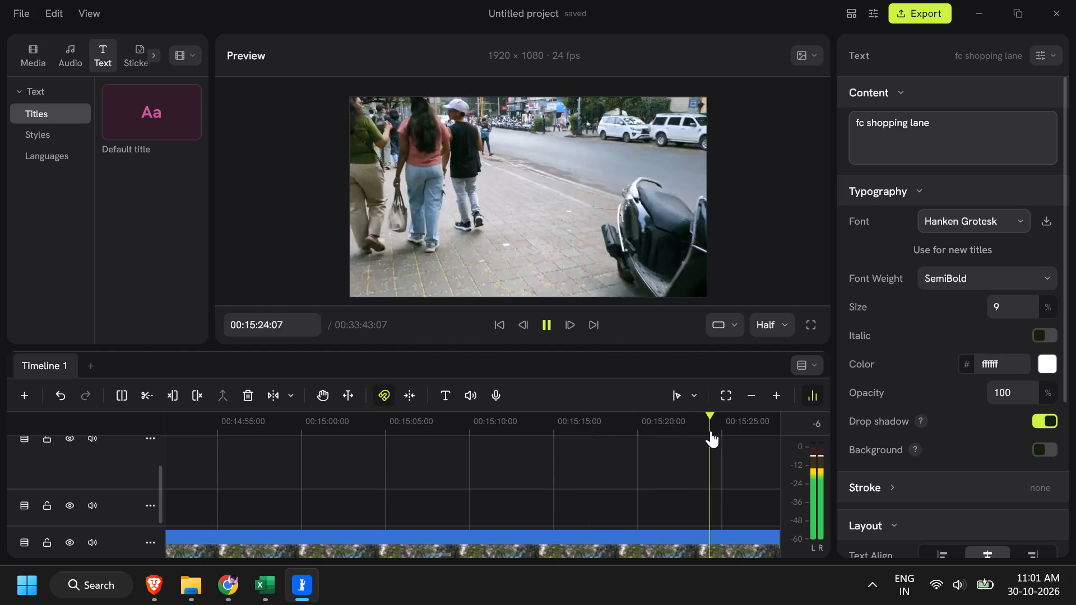
pyautogui.moveTo(711, 431); pyautogui.dragTo(753, 425)
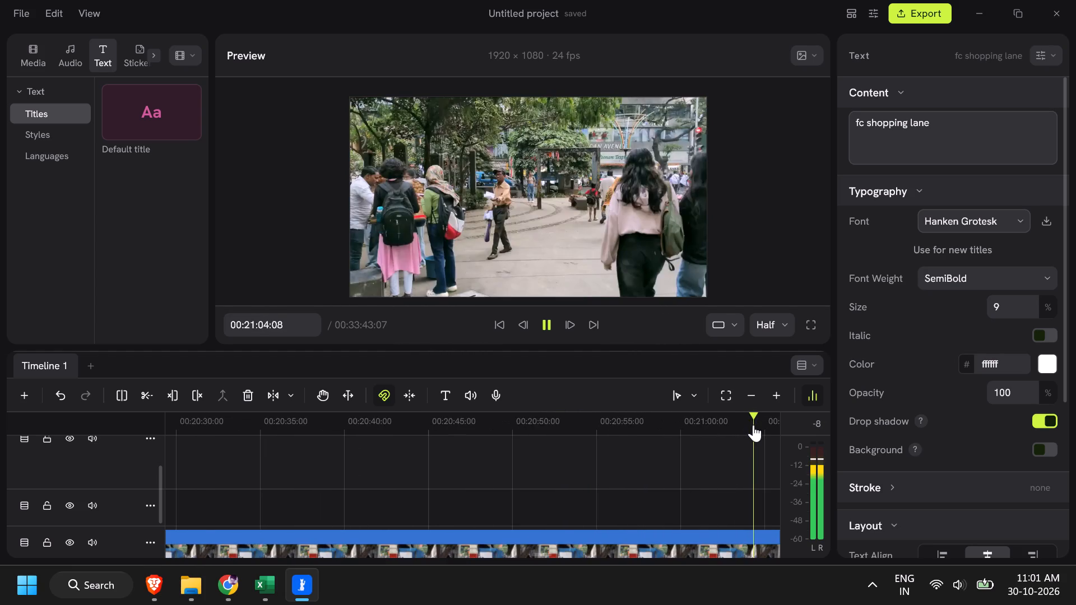
pyautogui.moveTo(753, 425); pyautogui.dragTo(748, 422)
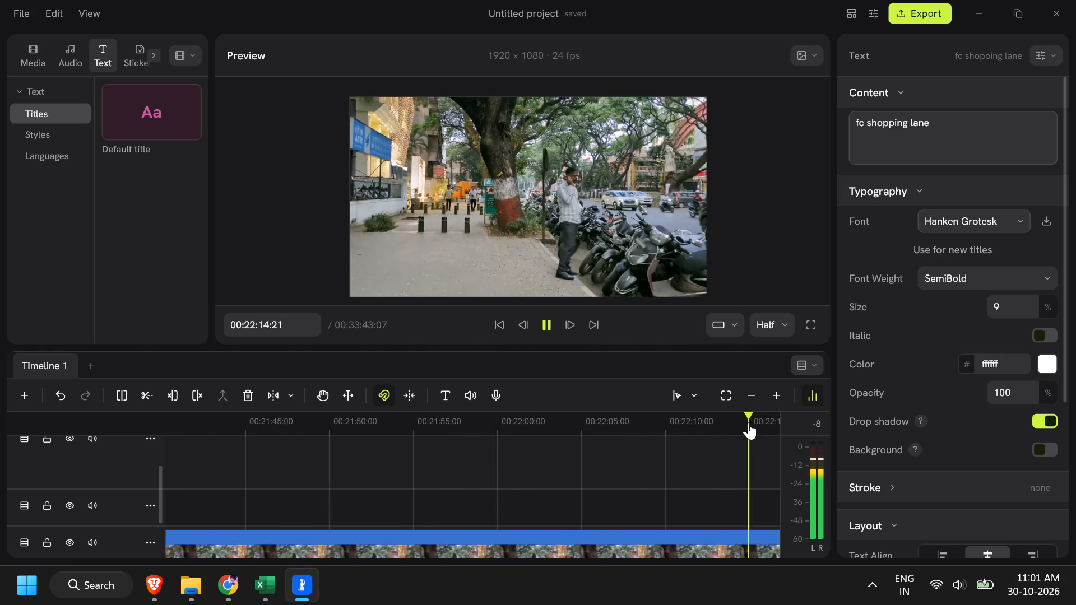
pyautogui.moveTo(748, 422); pyautogui.dragTo(549, 432)
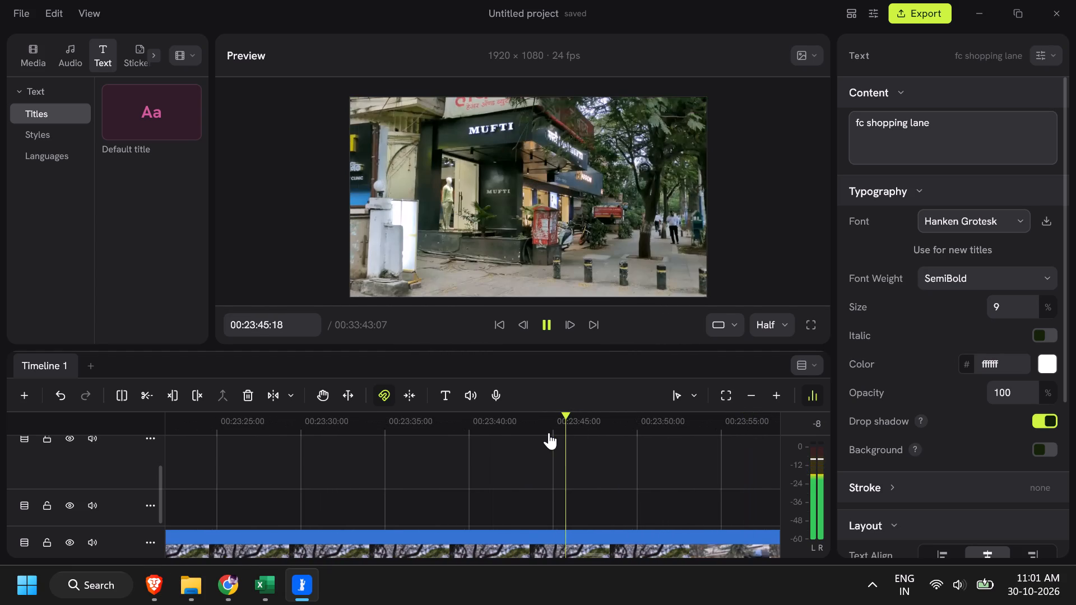
pyautogui.moveTo(549, 432); pyautogui.dragTo(522, 429)
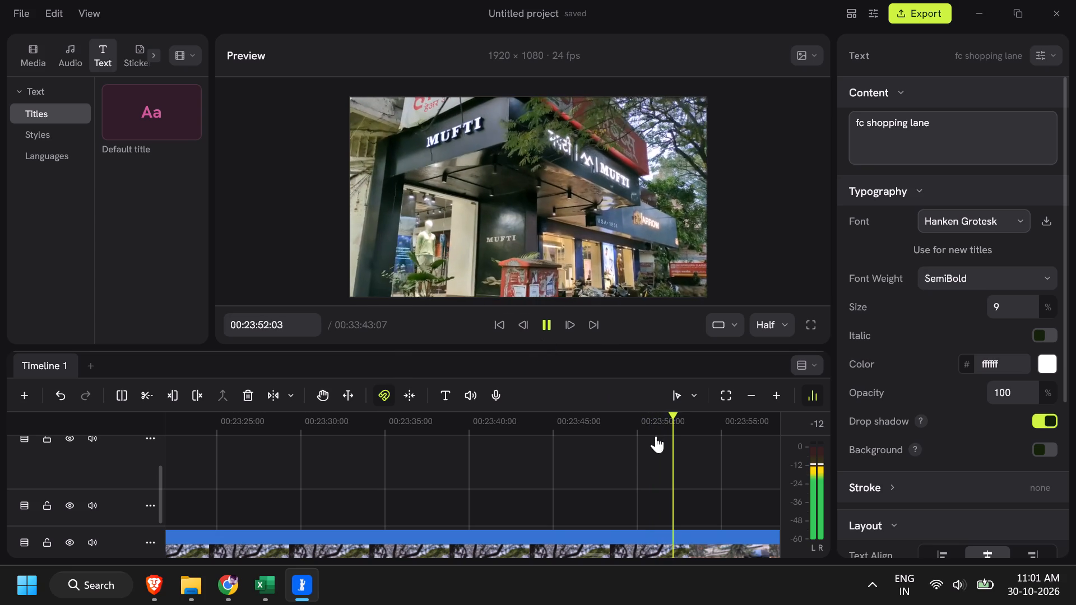
# Scan backward through the footage from about 00:23:52 to the "fc shopping lane" title near 00:14:39, examining the street scenes.
pyautogui.moveTo(688, 416); pyautogui.dragTo(524, 423)
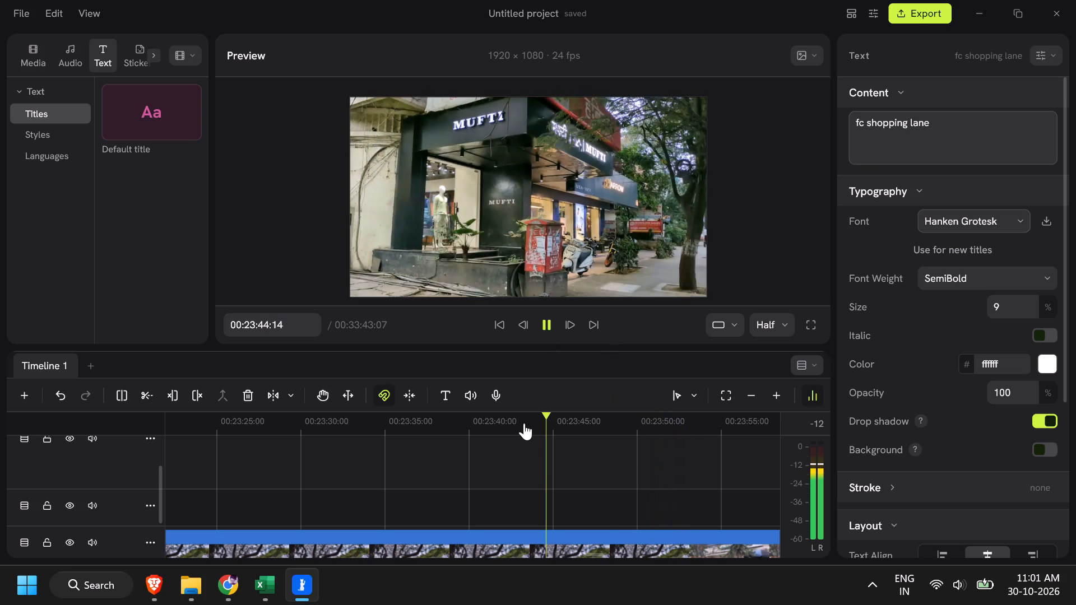
pyautogui.moveTo(524, 423); pyautogui.dragTo(183, 418)
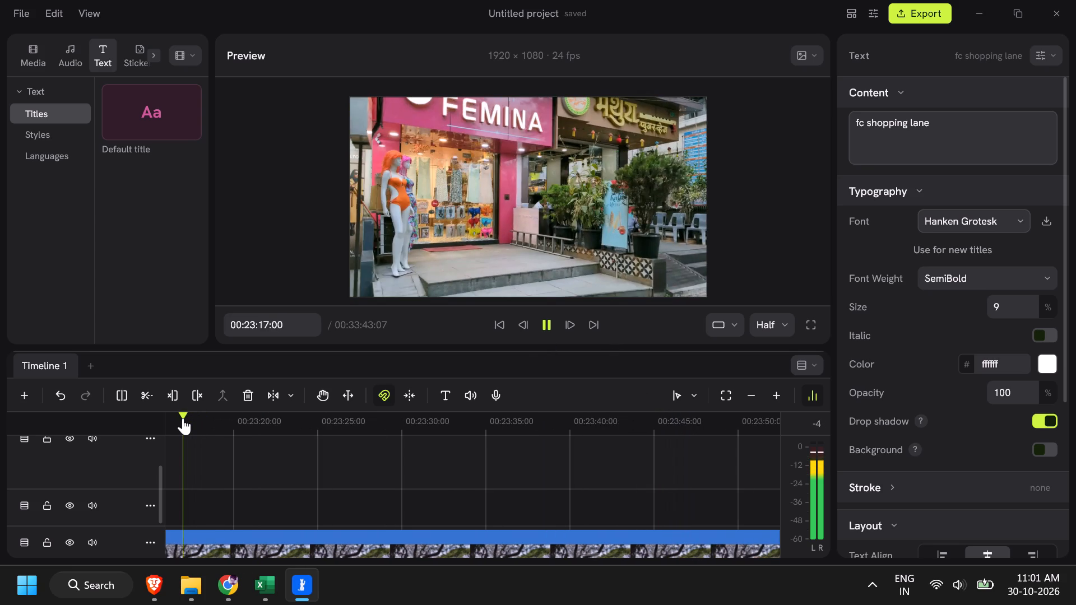
pyautogui.moveTo(183, 418); pyautogui.dragTo(293, 449)
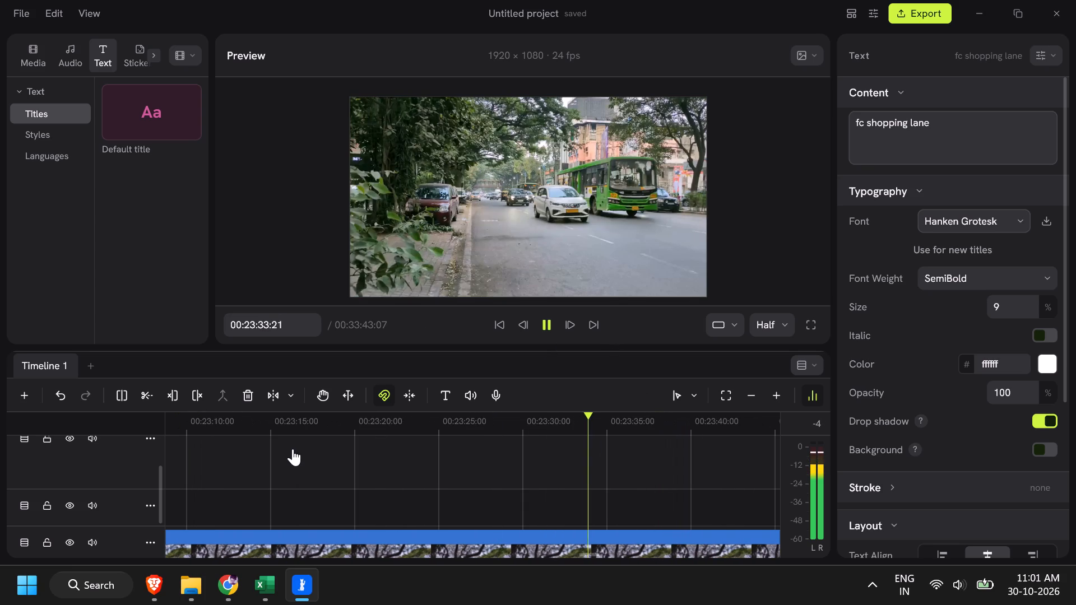
pyautogui.moveTo(293, 449); pyautogui.dragTo(272, 447)
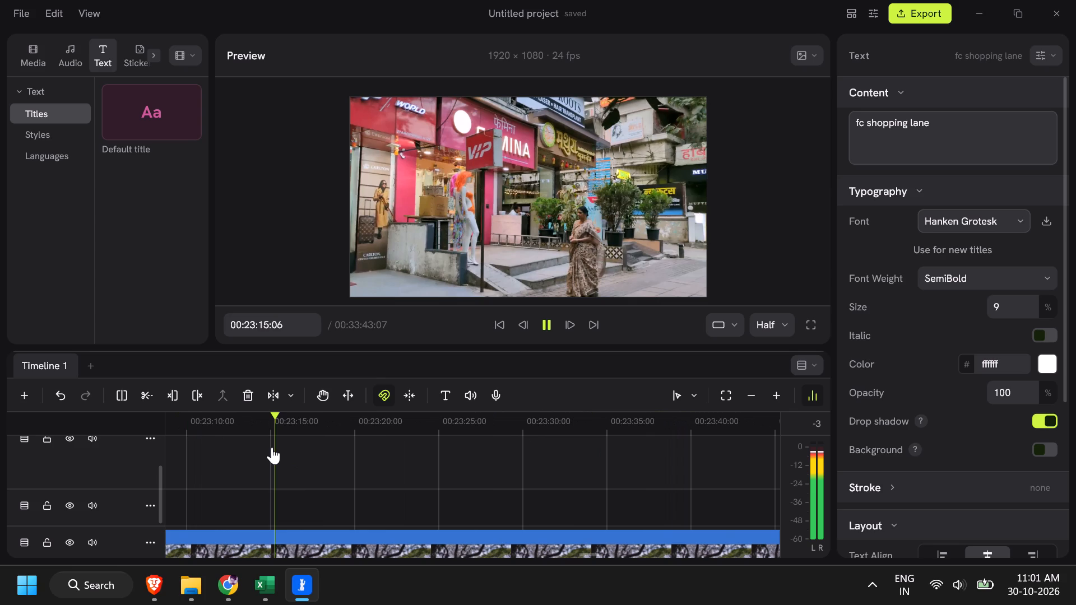
pyautogui.moveTo(272, 447); pyautogui.dragTo(224, 441)
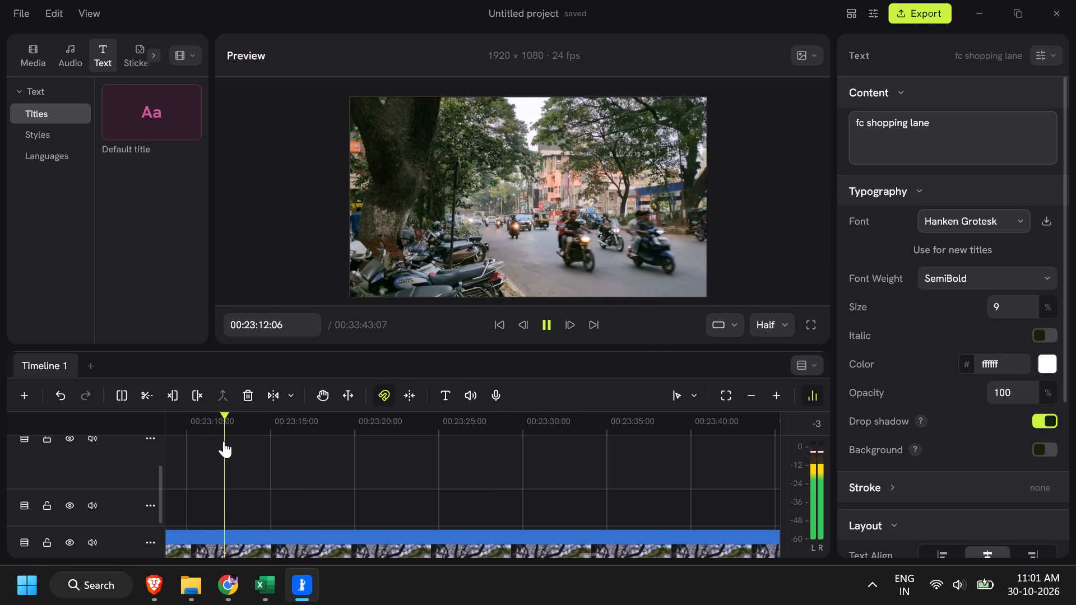
pyautogui.moveTo(224, 441); pyautogui.dragTo(170, 444)
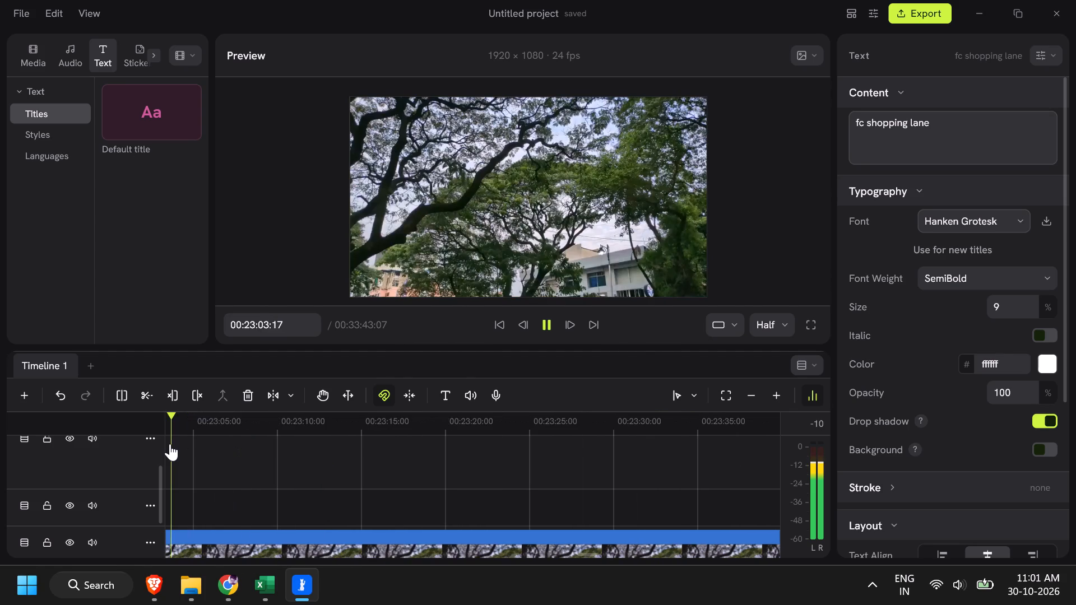
pyautogui.moveTo(170, 444); pyautogui.dragTo(180, 449)
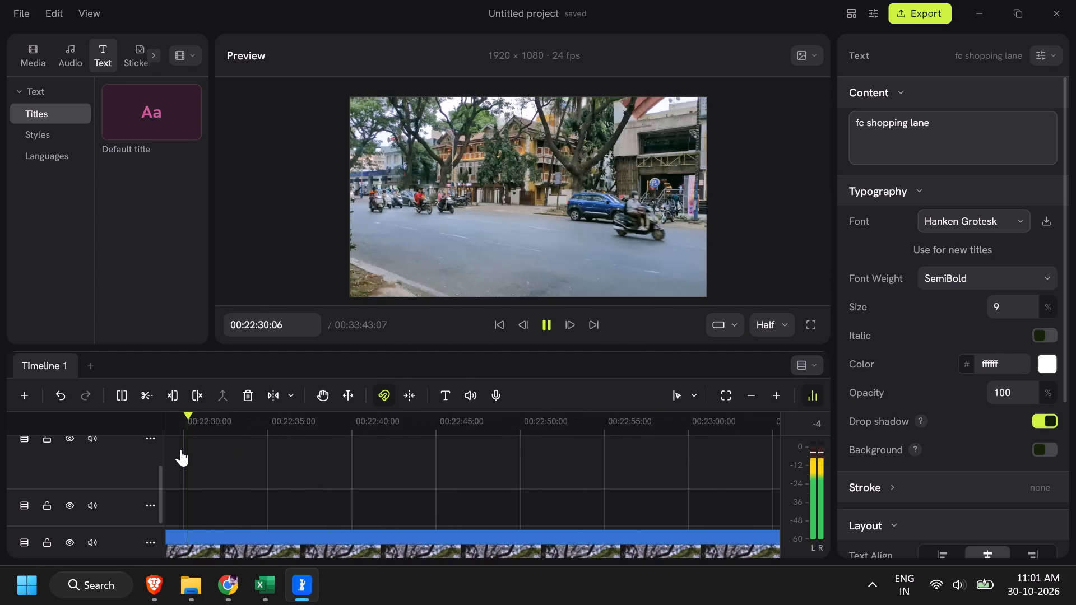
pyautogui.moveTo(180, 449); pyautogui.dragTo(177, 450)
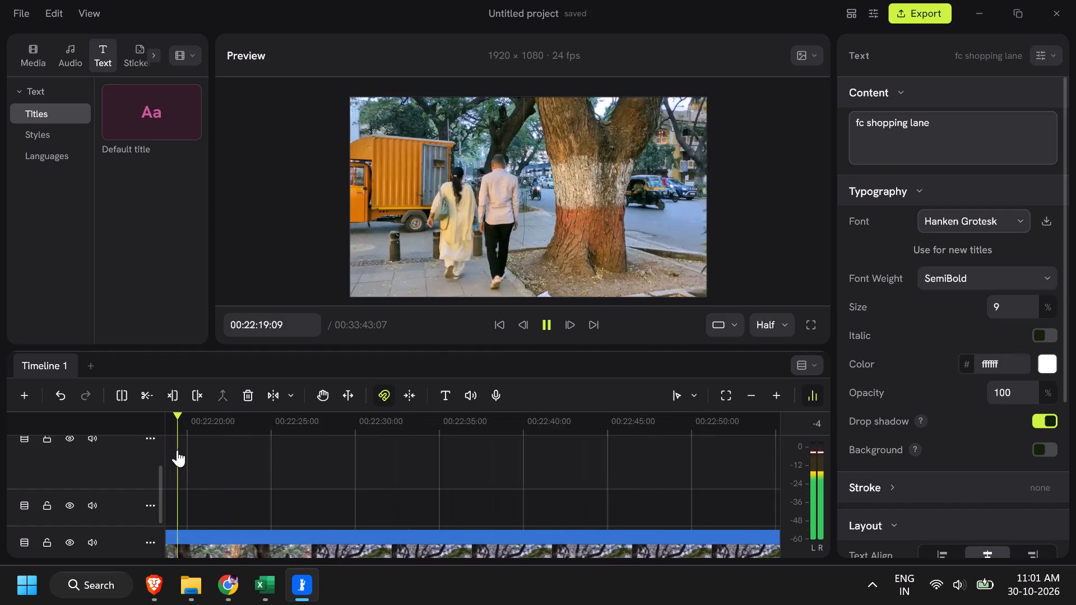
pyautogui.moveTo(177, 450); pyautogui.dragTo(172, 450)
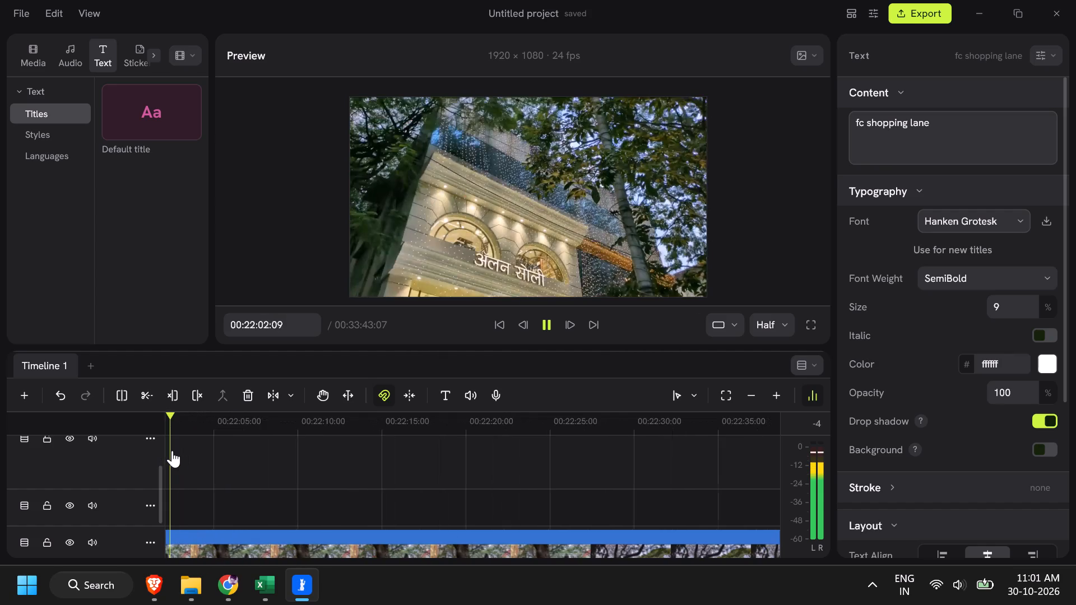
pyautogui.moveTo(172, 450); pyautogui.dragTo(149, 450)
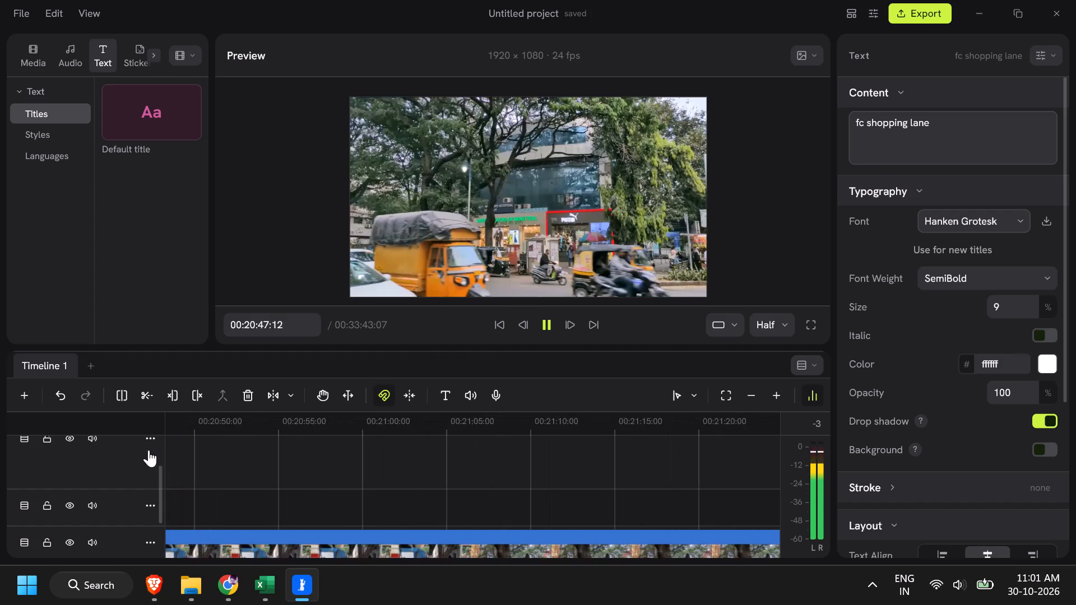
pyautogui.moveTo(149, 450); pyautogui.dragTo(155, 450)
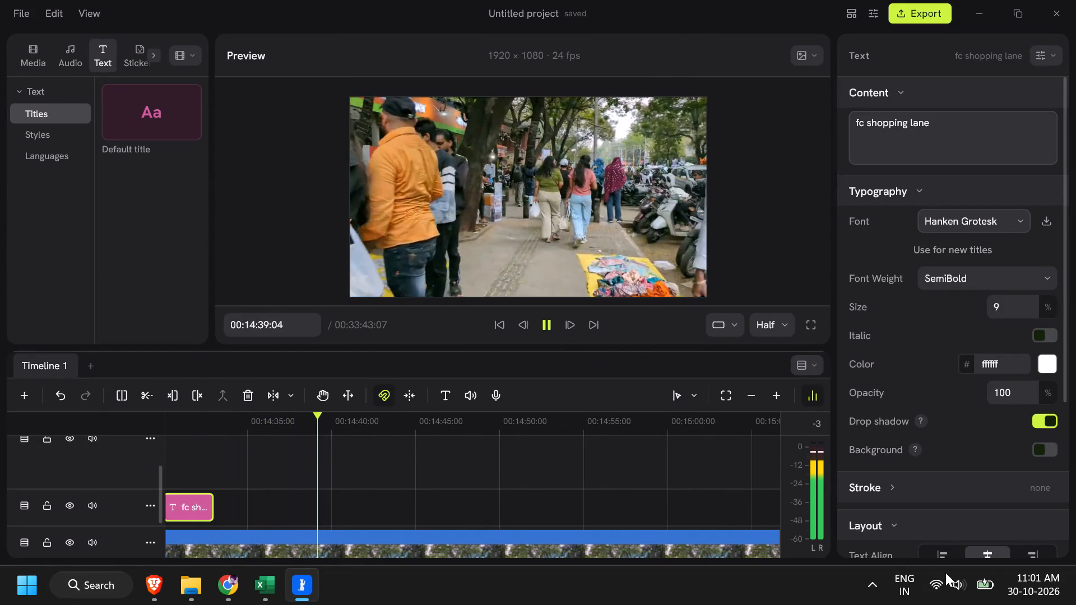
# Lower the computer's sound volume slightly while the footage plays.
pyautogui.click(958, 589)
pyautogui.click(962, 588)
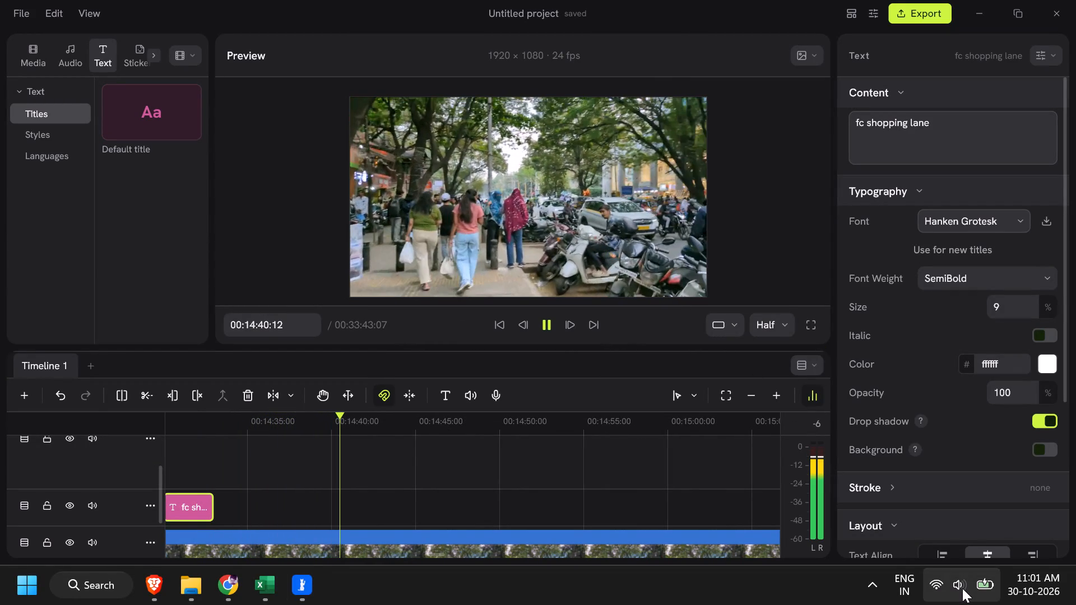
pyautogui.click(962, 589)
pyautogui.moveTo(861, 490); pyautogui.dragTo(836, 487)
pyautogui.click(783, 579)
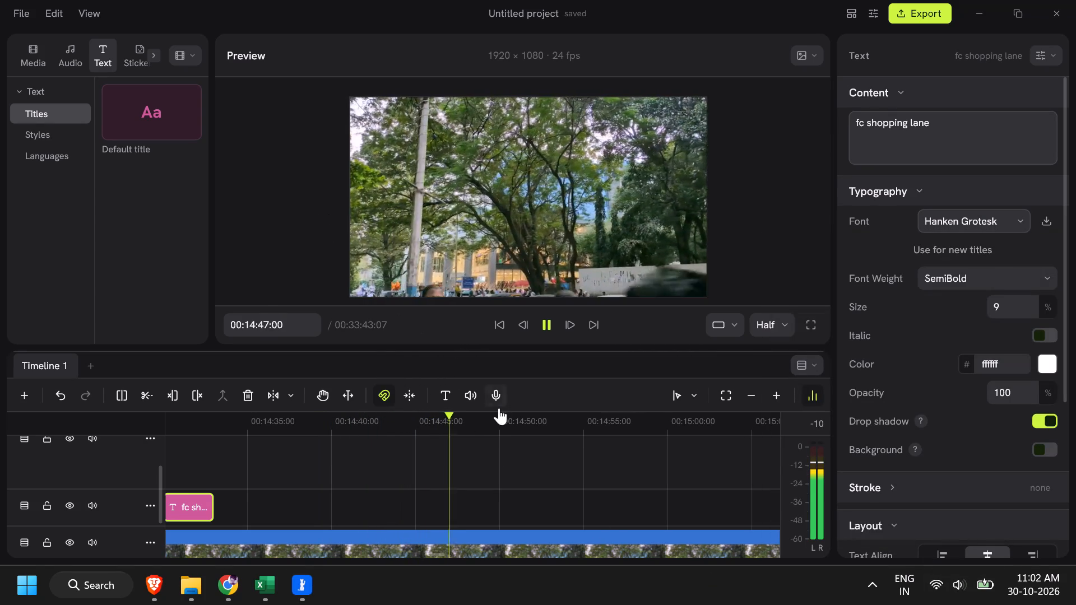
# Scan forward through the footage from about 00:14:47 past 00:15:12, examining it for the next place to label.
pyautogui.moveTo(454, 410); pyautogui.dragTo(494, 417)
pyautogui.moveTo(474, 412); pyautogui.dragTo(507, 413)
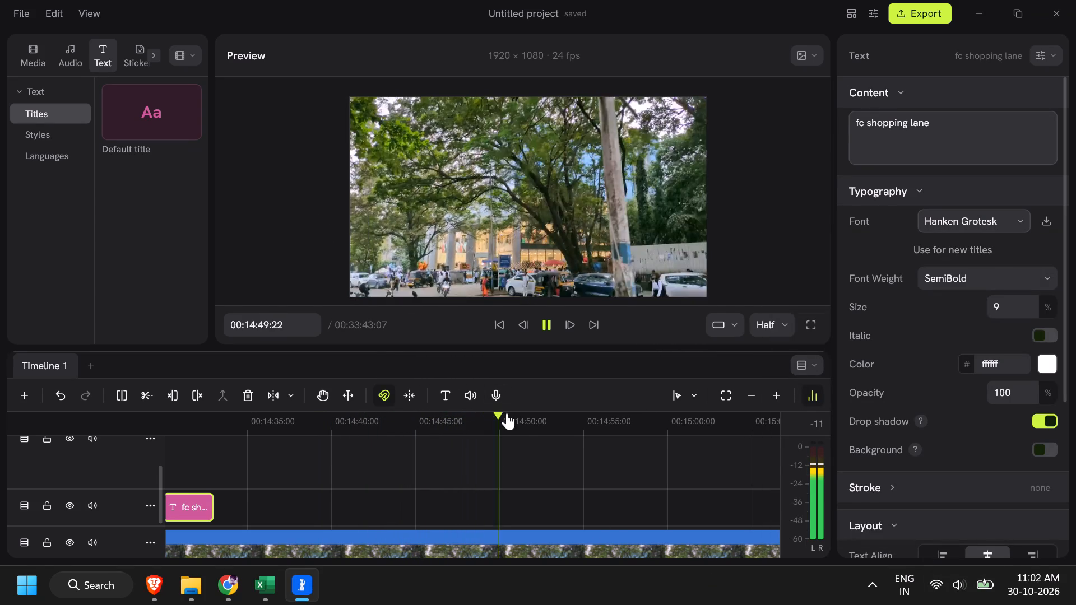
pyautogui.moveTo(507, 413); pyautogui.dragTo(657, 421)
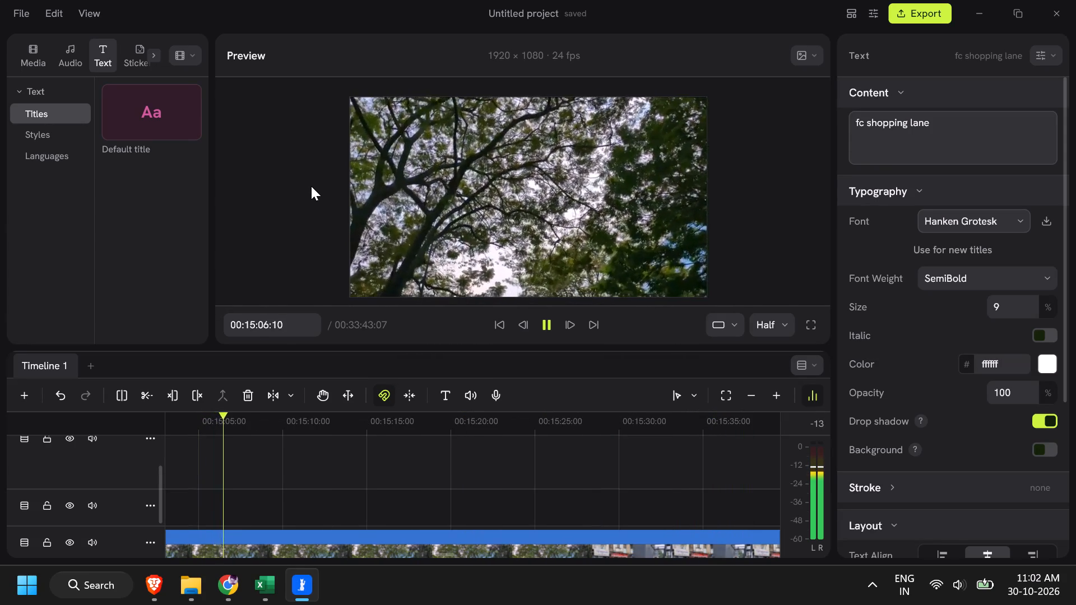
pyautogui.moveTo(240, 413); pyautogui.dragTo(471, 424)
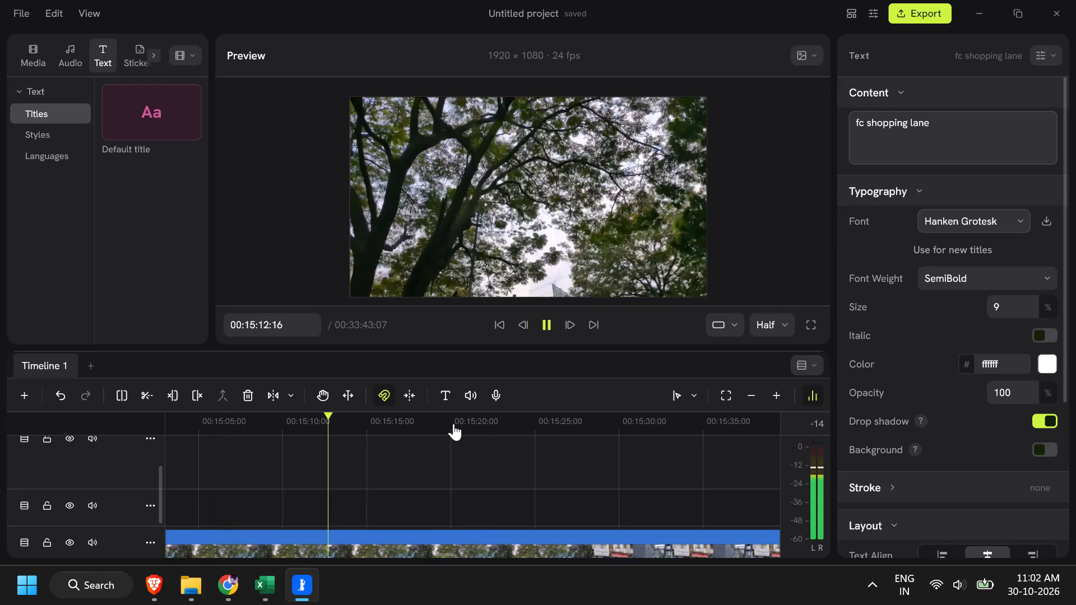
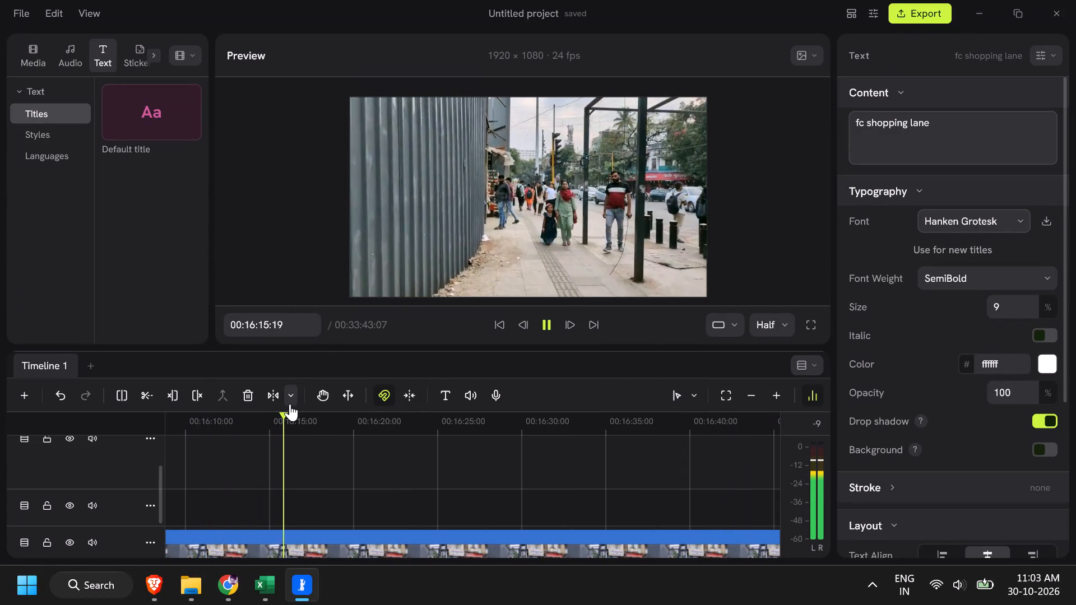
# Scan forward through the footage from about 00:16:15 to 00:20:11, examining the street scenes for the next place to label.
pyautogui.moveTo(291, 415); pyautogui.dragTo(402, 418)
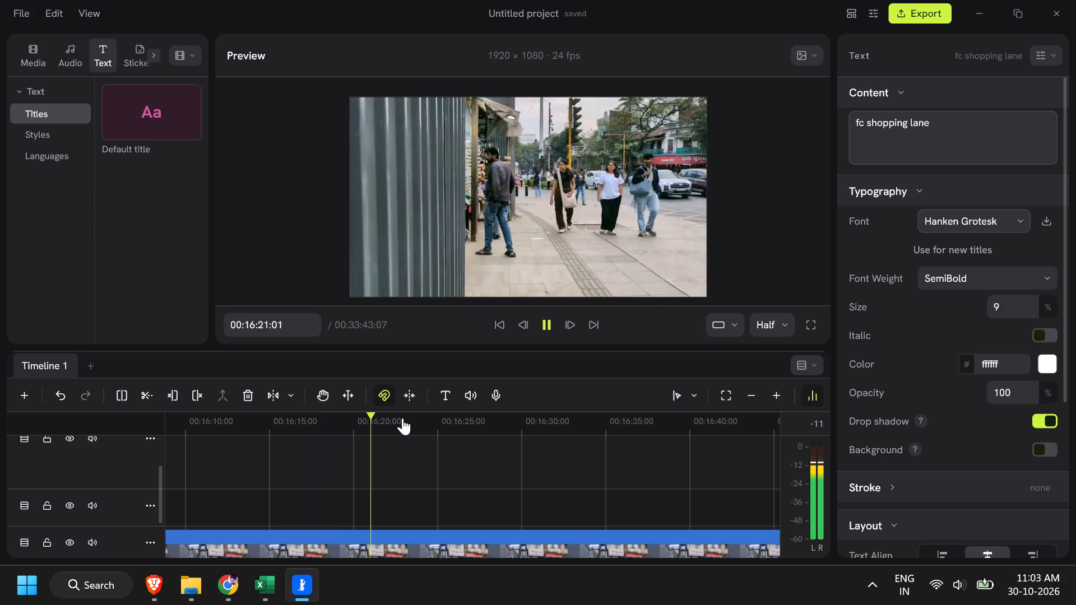
pyautogui.moveTo(402, 418); pyautogui.dragTo(482, 422)
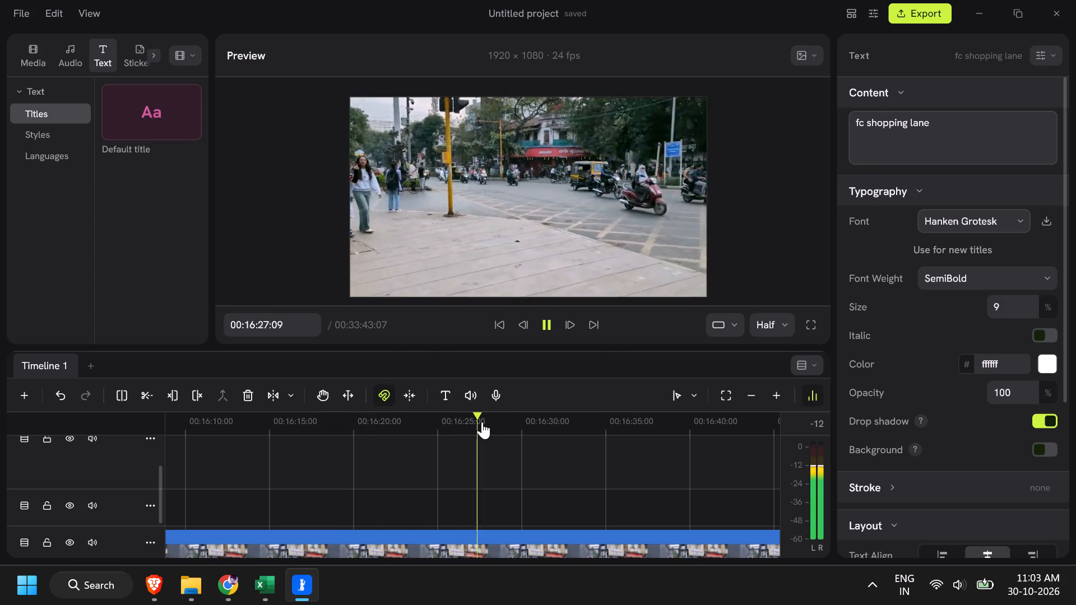
pyautogui.moveTo(482, 422); pyautogui.dragTo(590, 421)
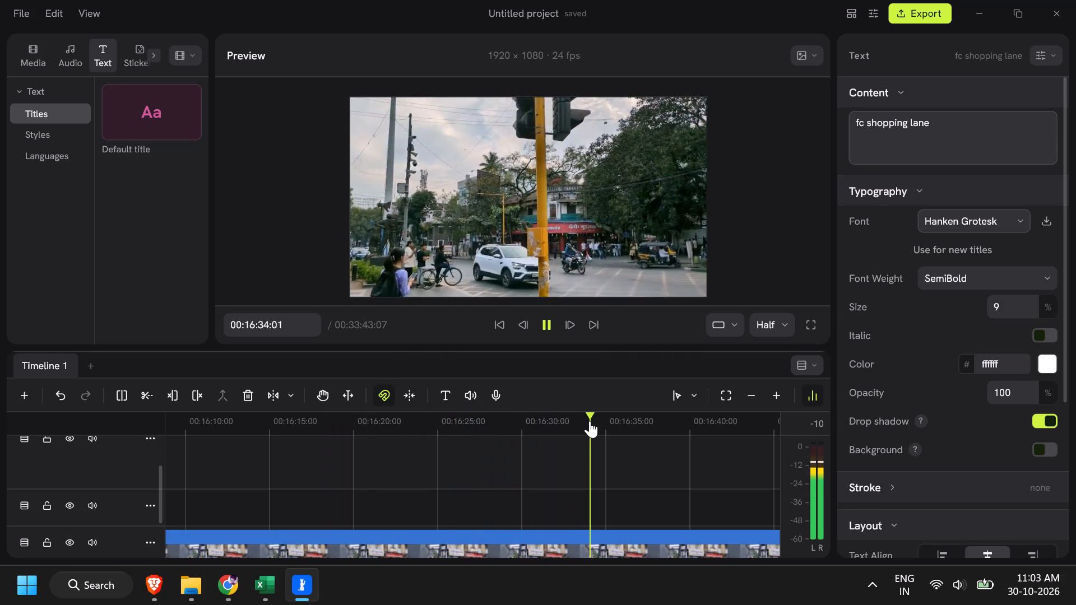
pyautogui.moveTo(590, 421); pyautogui.dragTo(592, 421)
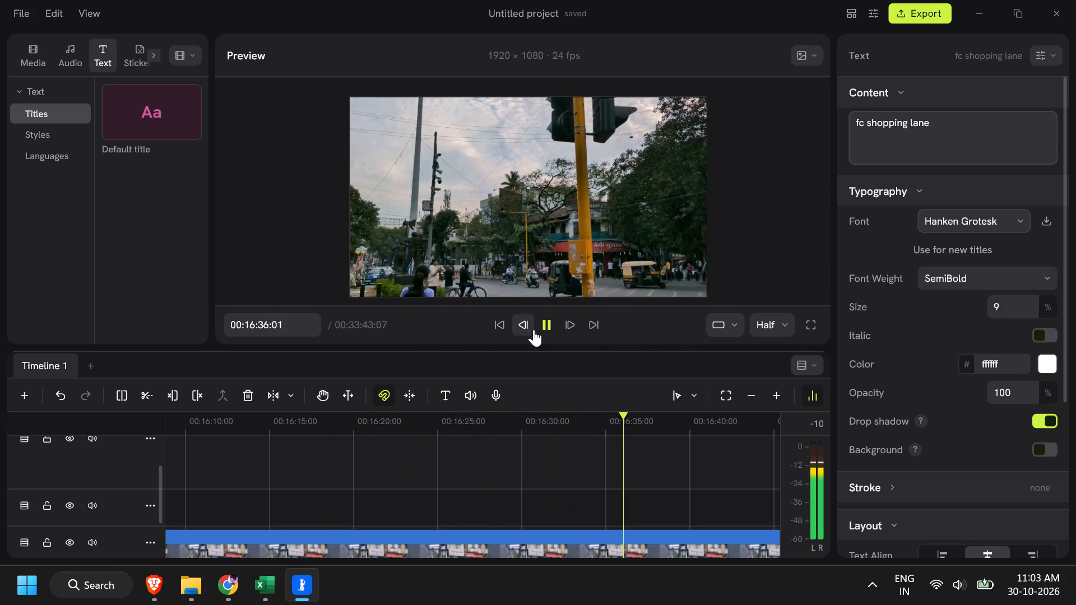
pyautogui.click(556, 328)
pyautogui.click(555, 328)
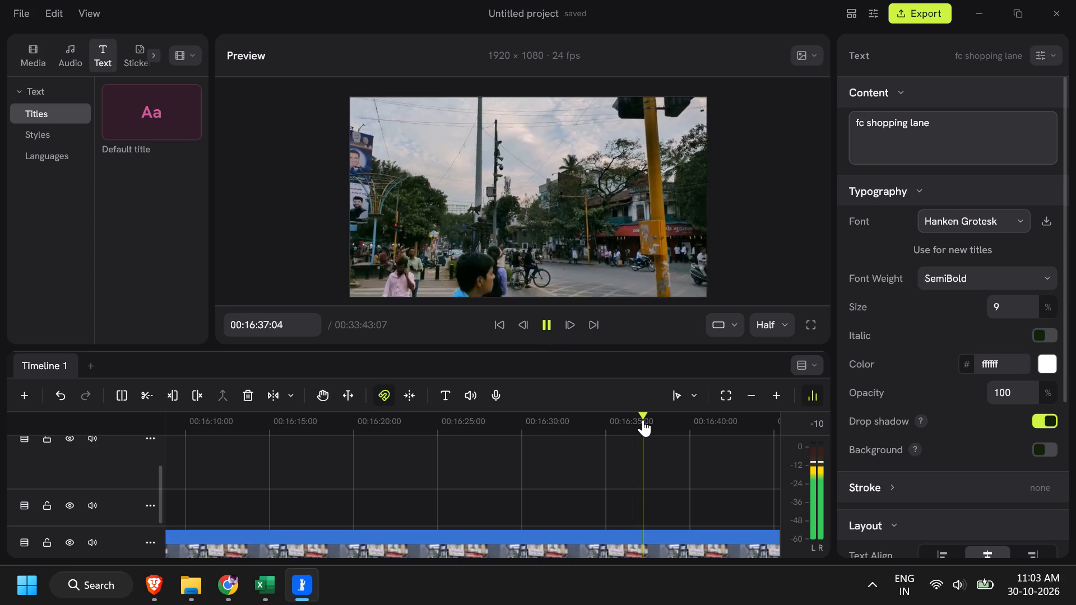
pyautogui.moveTo(645, 419); pyautogui.dragTo(698, 415)
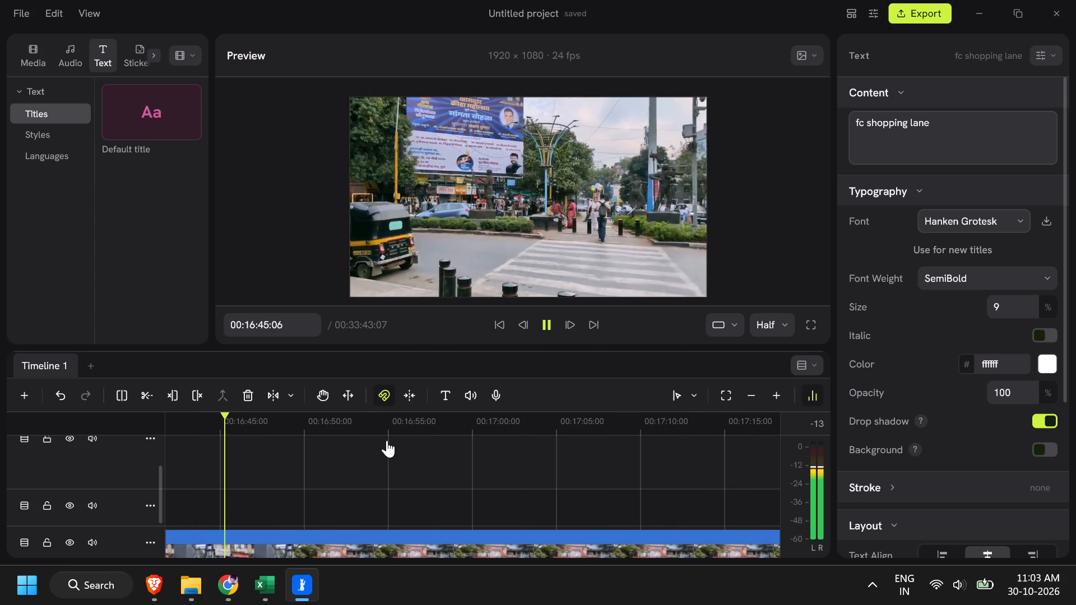
pyautogui.moveTo(237, 414); pyautogui.dragTo(329, 422)
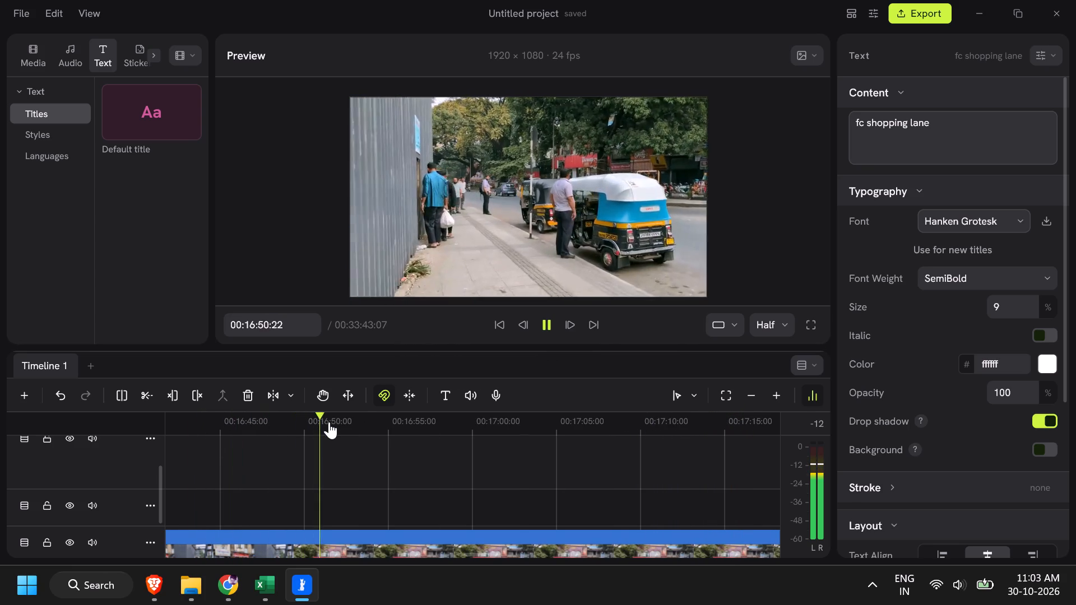
pyautogui.moveTo(329, 422); pyautogui.dragTo(469, 436)
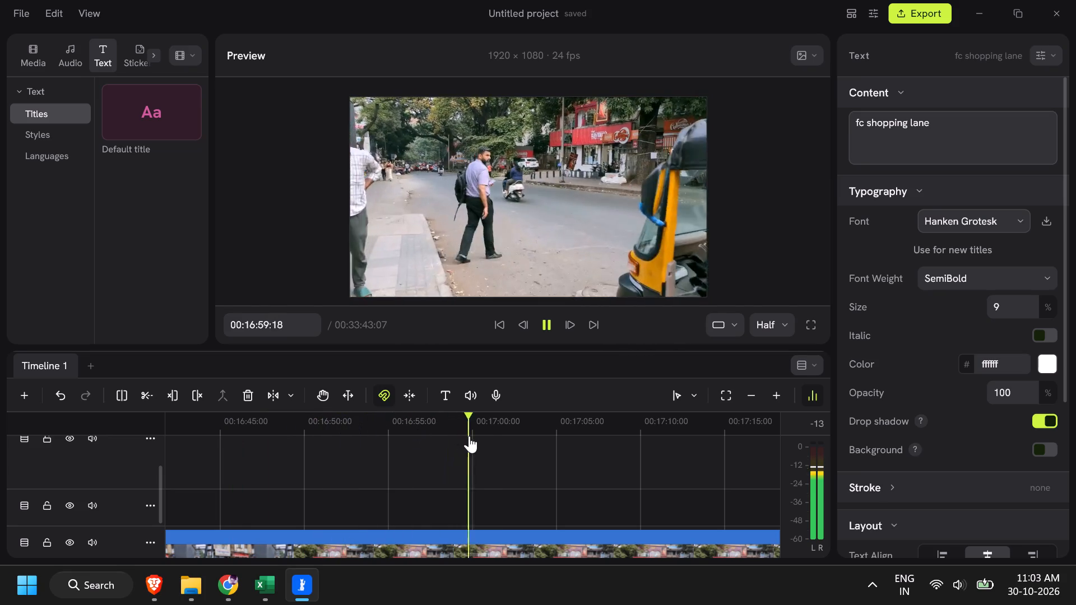
pyautogui.moveTo(469, 436); pyautogui.dragTo(600, 433)
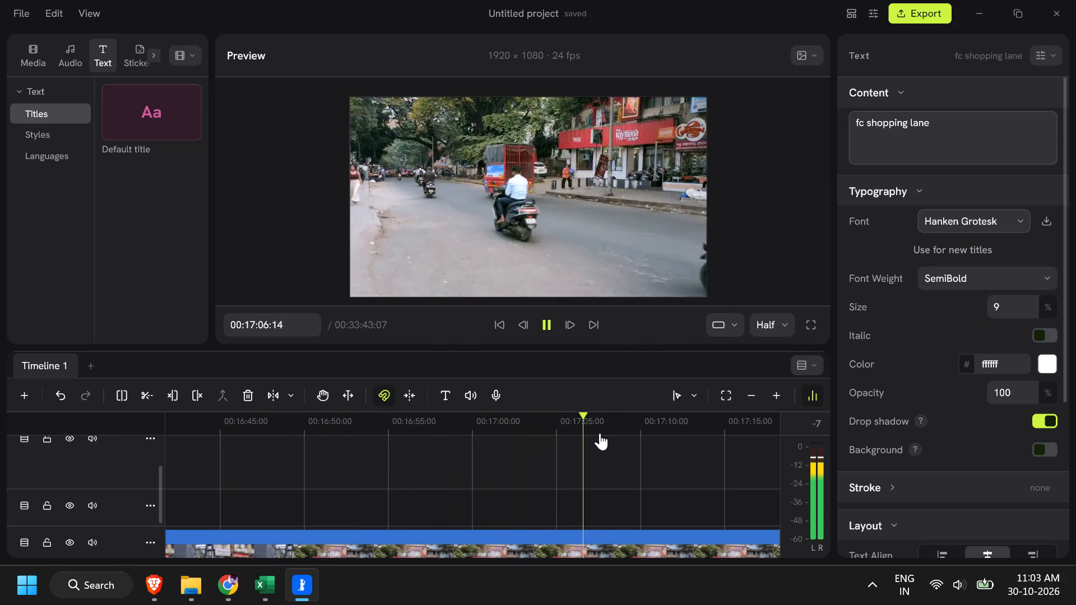
pyautogui.moveTo(600, 433); pyautogui.dragTo(714, 431)
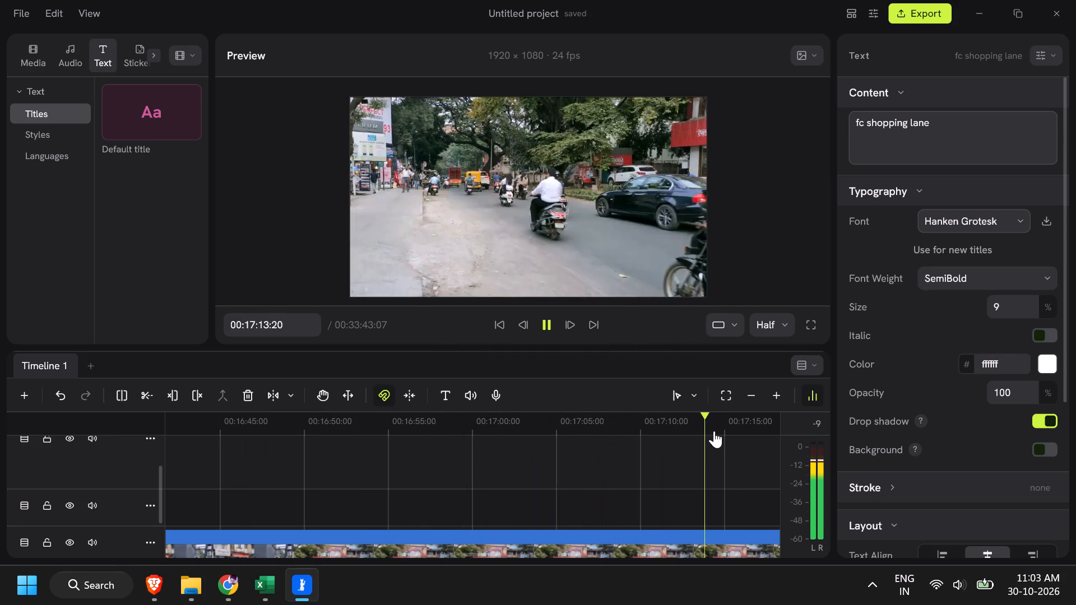
pyautogui.moveTo(714, 431); pyautogui.dragTo(772, 427)
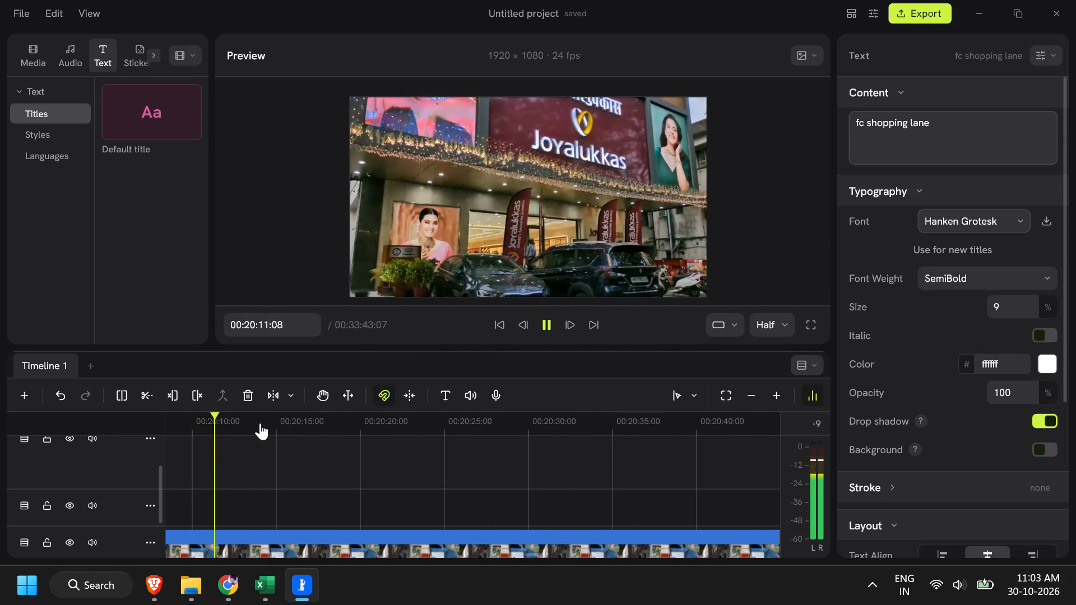
# Add a default title at 00:20:12:06, over the jewellery storefront footage, with the text "Joyalukkas".
pyautogui.click(547, 322)
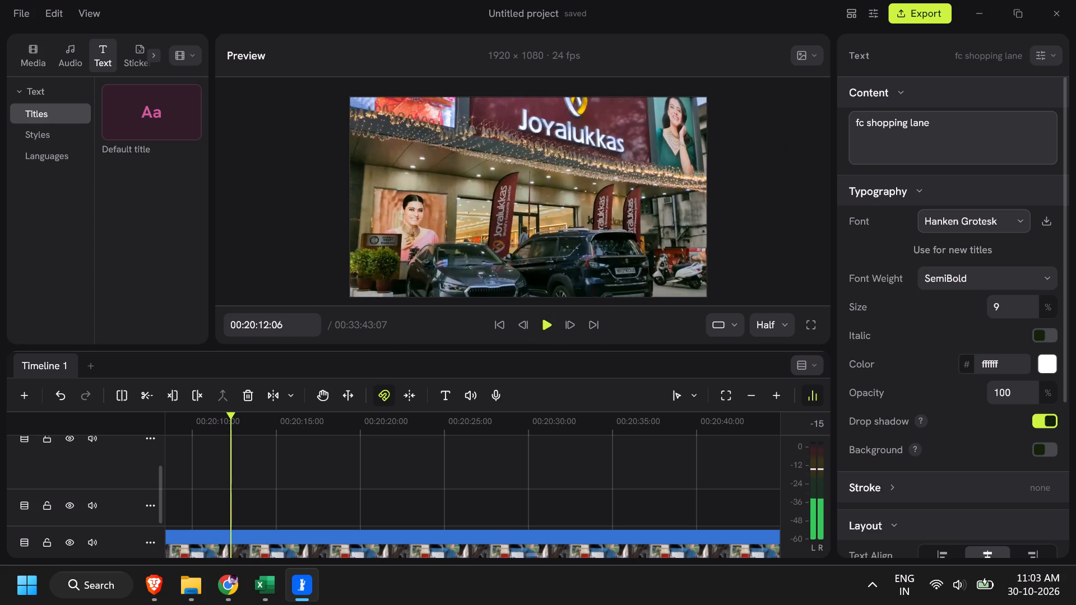
pyautogui.moveTo(164, 98); pyautogui.dragTo(169, 96)
pyautogui.moveTo(917, 118); pyautogui.dragTo(791, 124)
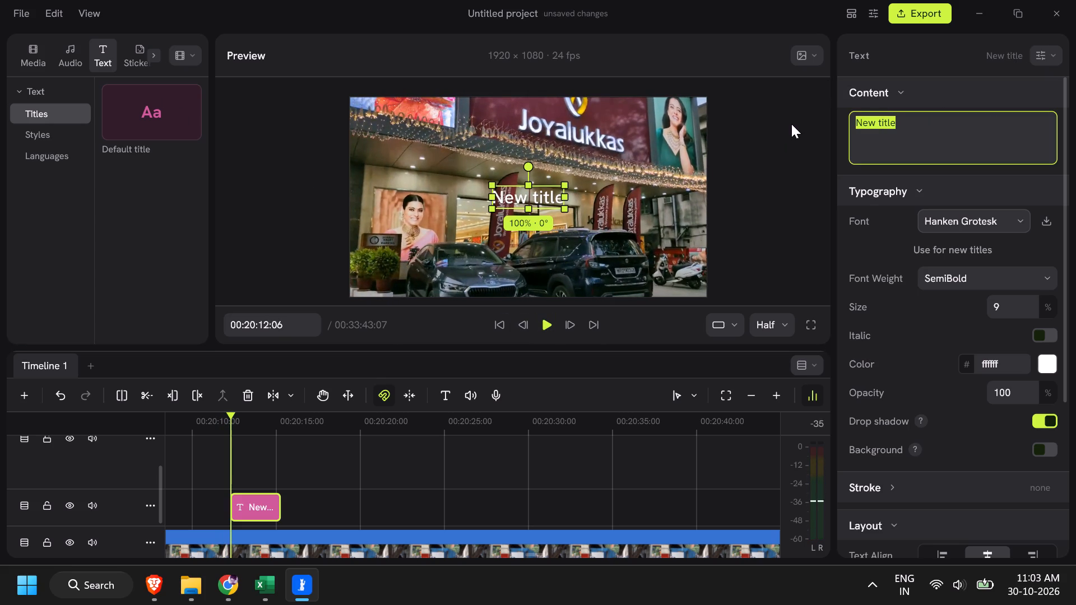
pyautogui.write('Joy')
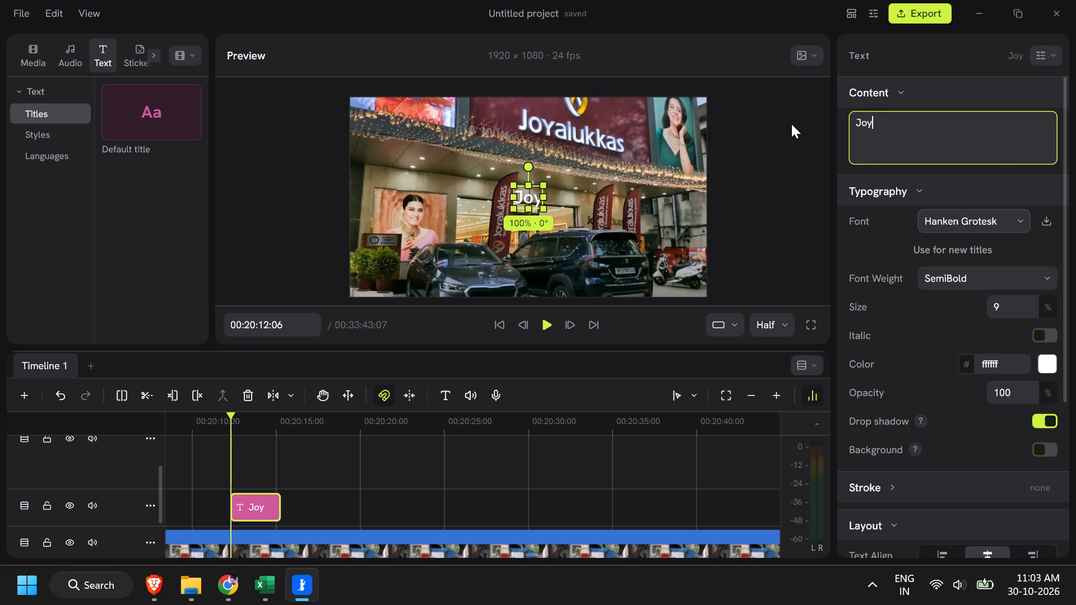
pyautogui.press('a')
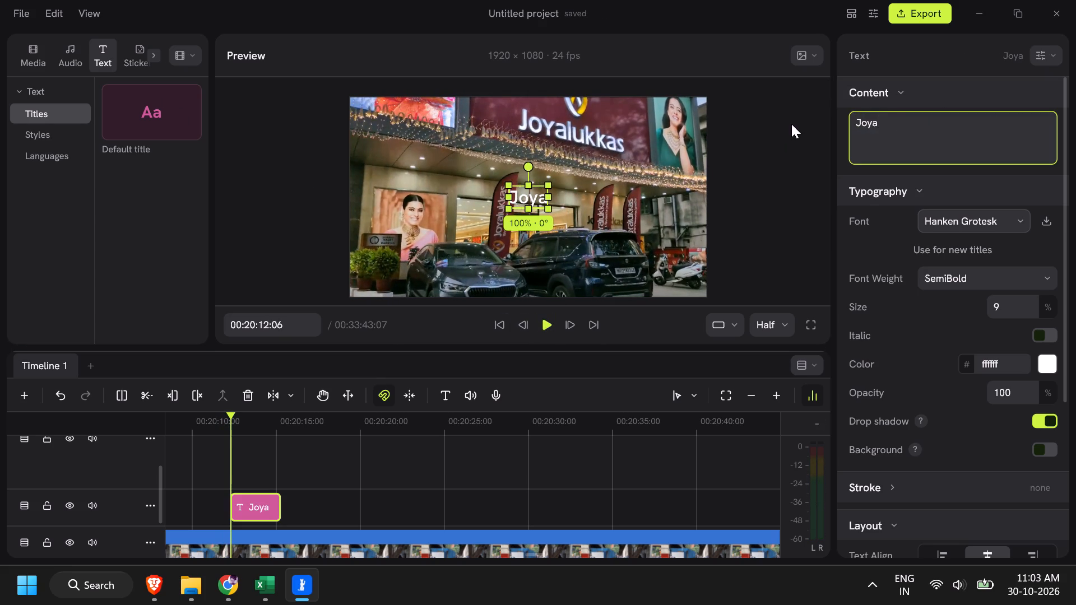
pyautogui.write('lukkas')
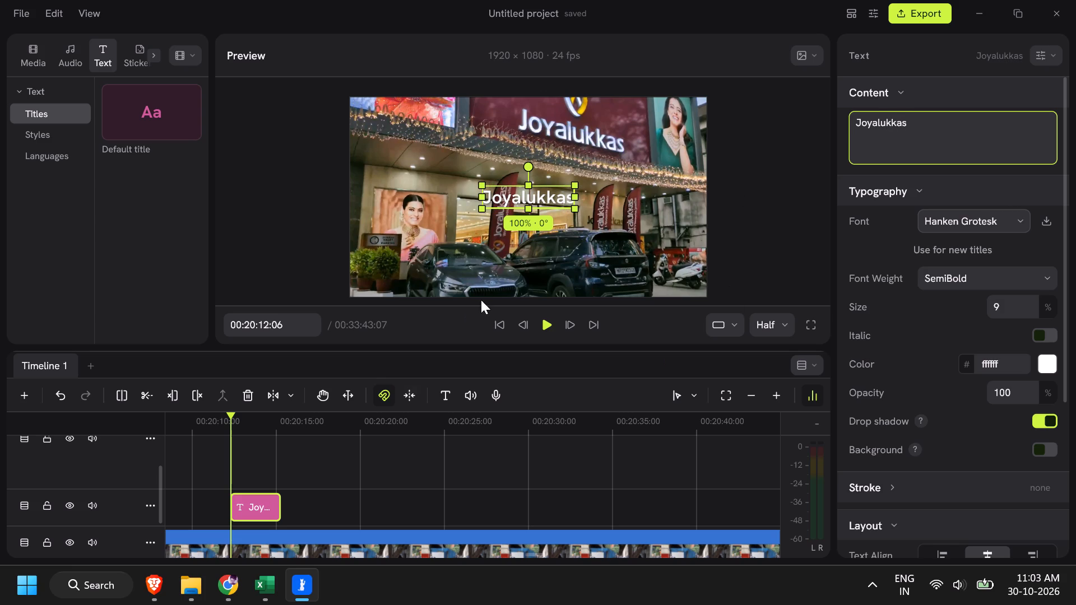
# Start playback and move the "Joyalukkas" title into the lower-right corner of the video frame.
pyautogui.click(552, 324)
pyautogui.moveTo(549, 193); pyautogui.dragTo(678, 266)
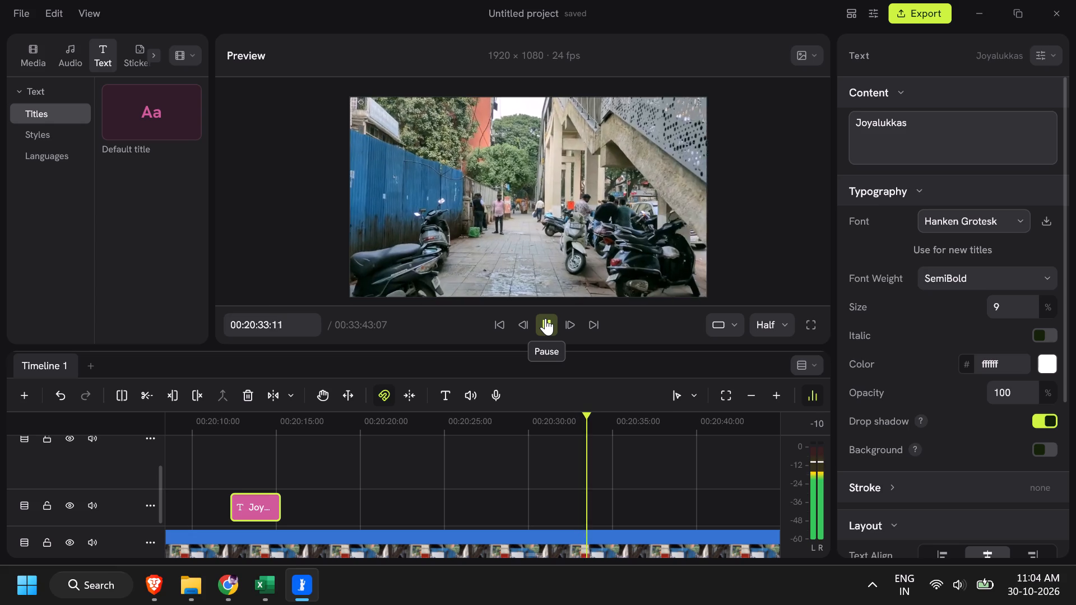
# Scan forward through the footage from about 00:20:33 to 00:21:17, examining the roadside and junction scenes for the next place to label.
pyautogui.moveTo(617, 413); pyautogui.dragTo(641, 414)
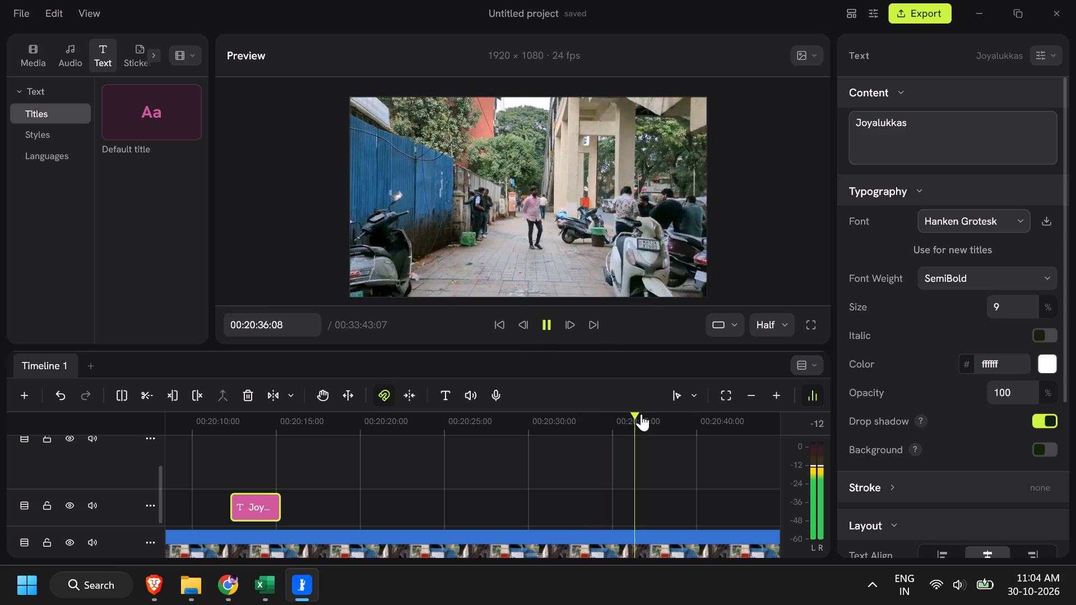
pyautogui.moveTo(641, 414); pyautogui.dragTo(661, 419)
pyautogui.moveTo(683, 415); pyautogui.dragTo(696, 416)
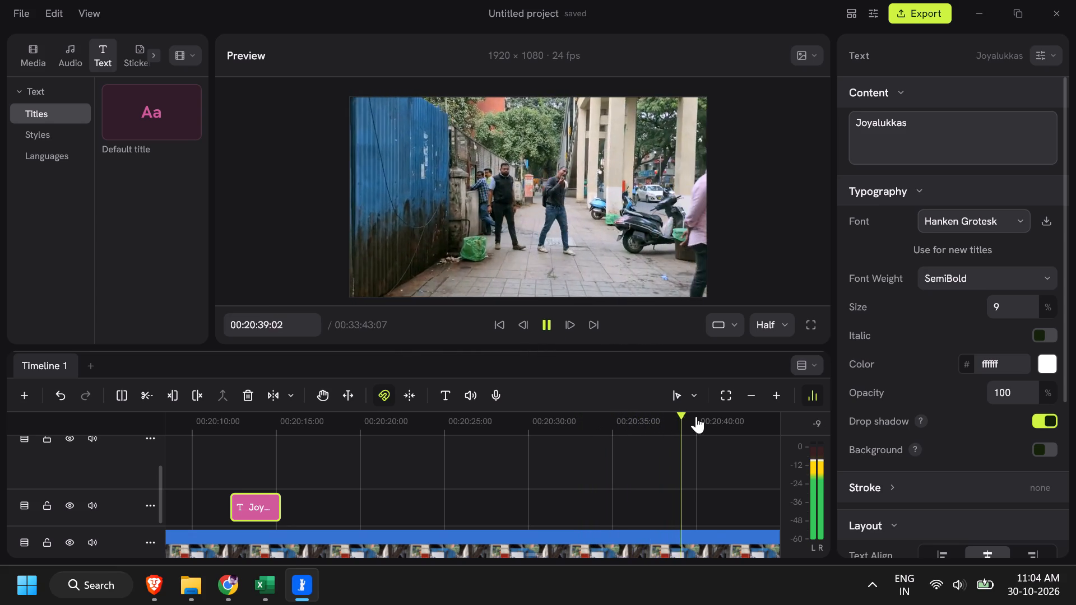
pyautogui.moveTo(696, 416); pyautogui.dragTo(715, 416)
pyautogui.moveTo(715, 416); pyautogui.dragTo(744, 417)
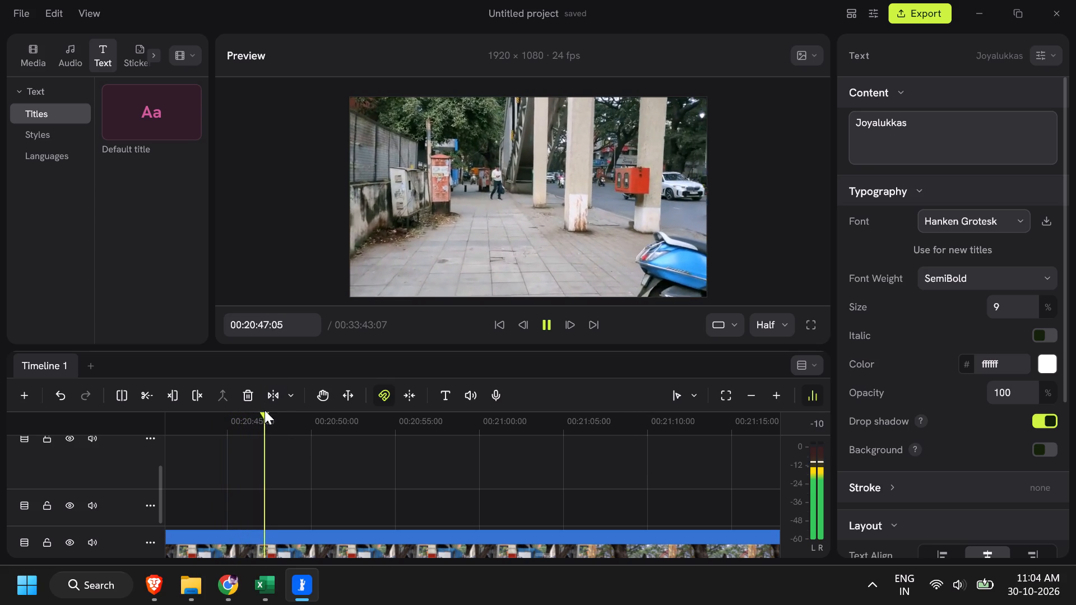
pyautogui.moveTo(269, 410); pyautogui.dragTo(305, 419)
pyautogui.moveTo(293, 415); pyautogui.dragTo(321, 419)
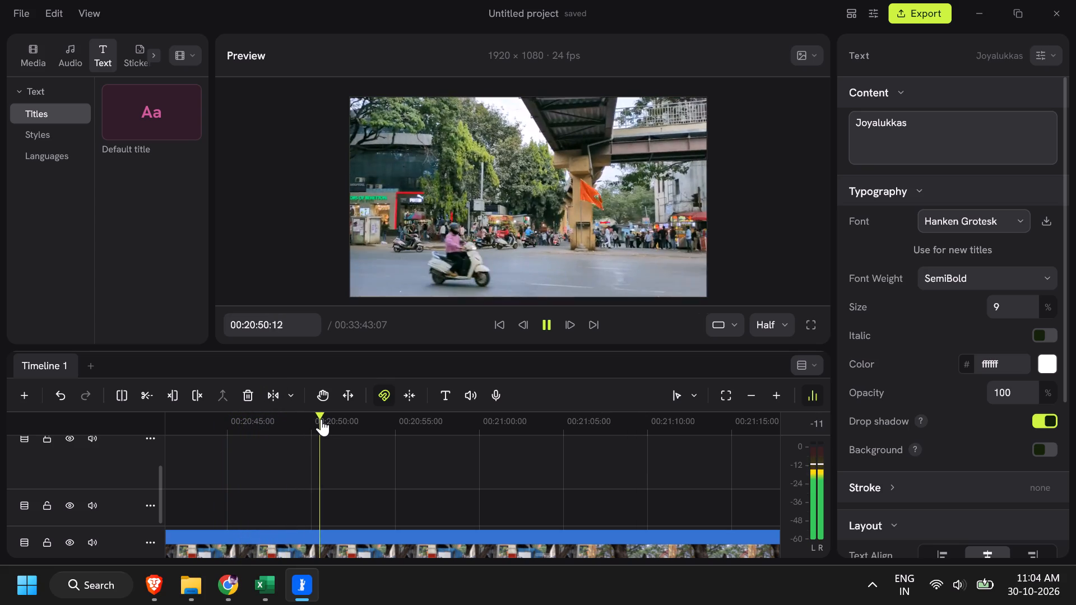
pyautogui.moveTo(321, 419); pyautogui.dragTo(440, 431)
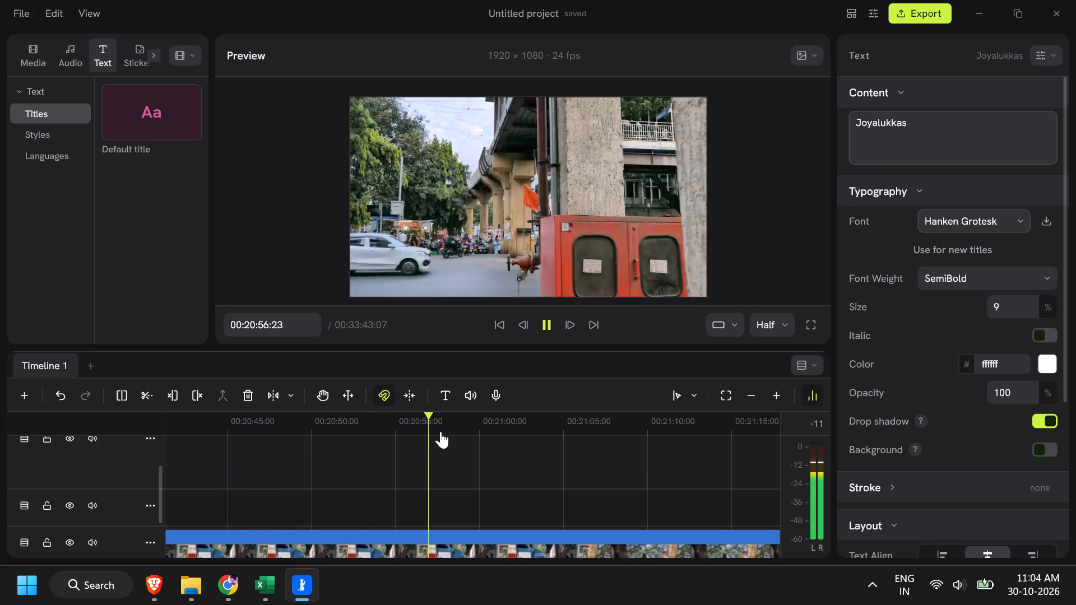
pyautogui.moveTo(440, 431); pyautogui.dragTo(495, 433)
pyautogui.moveTo(516, 414); pyautogui.dragTo(547, 416)
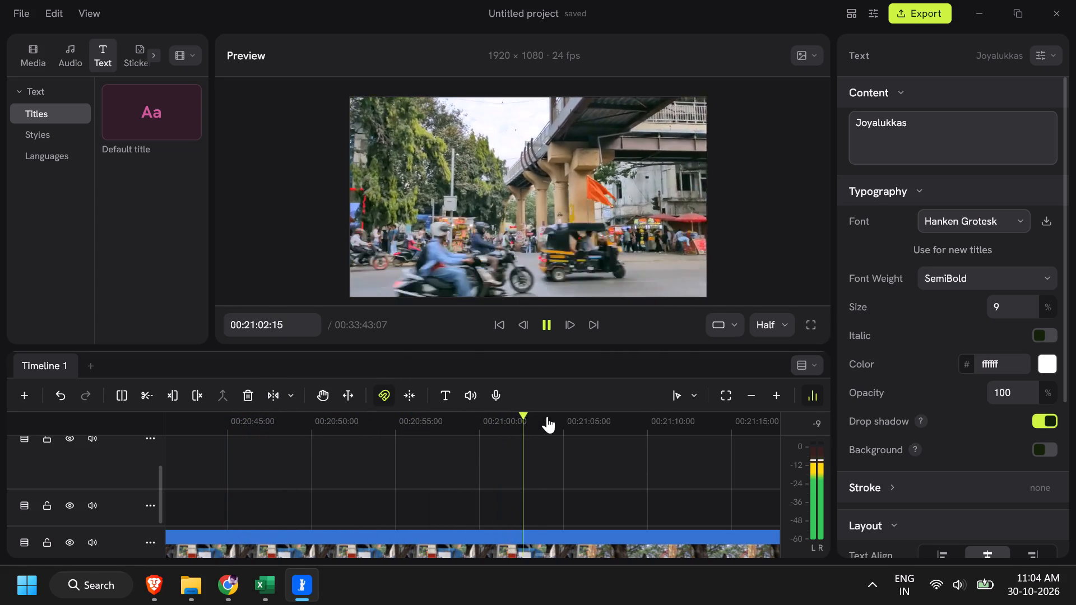
pyautogui.moveTo(547, 416); pyautogui.dragTo(583, 415)
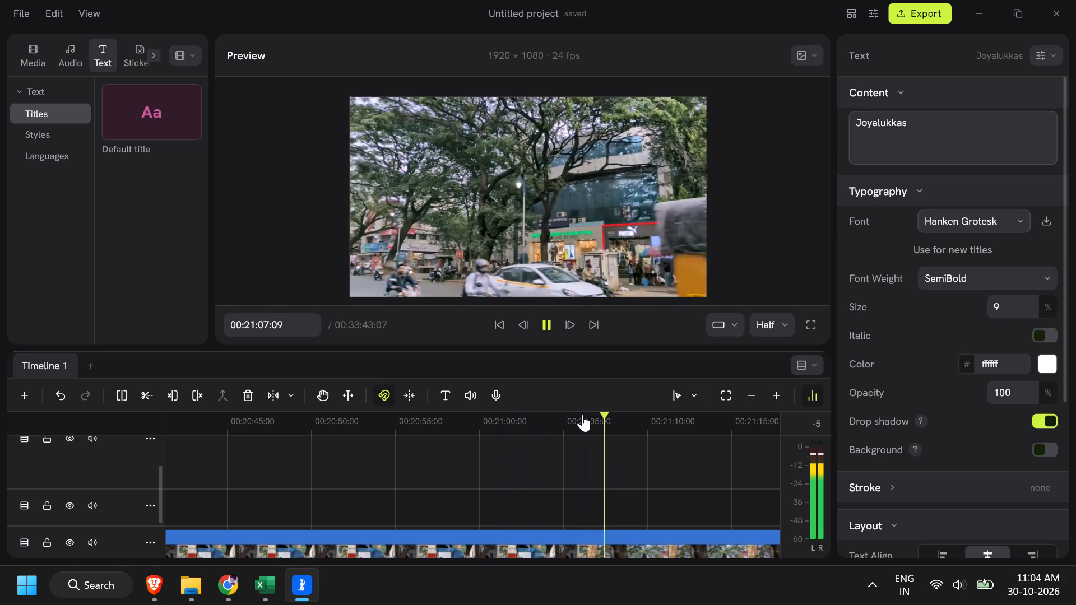
pyautogui.moveTo(625, 416); pyautogui.dragTo(668, 427)
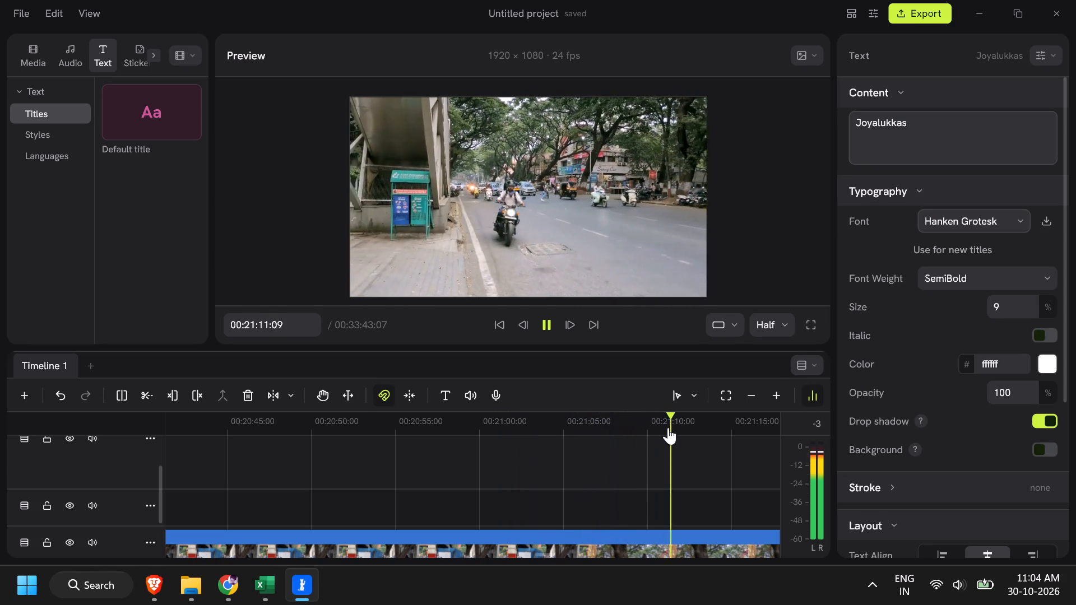
pyautogui.moveTo(682, 418); pyautogui.dragTo(727, 416)
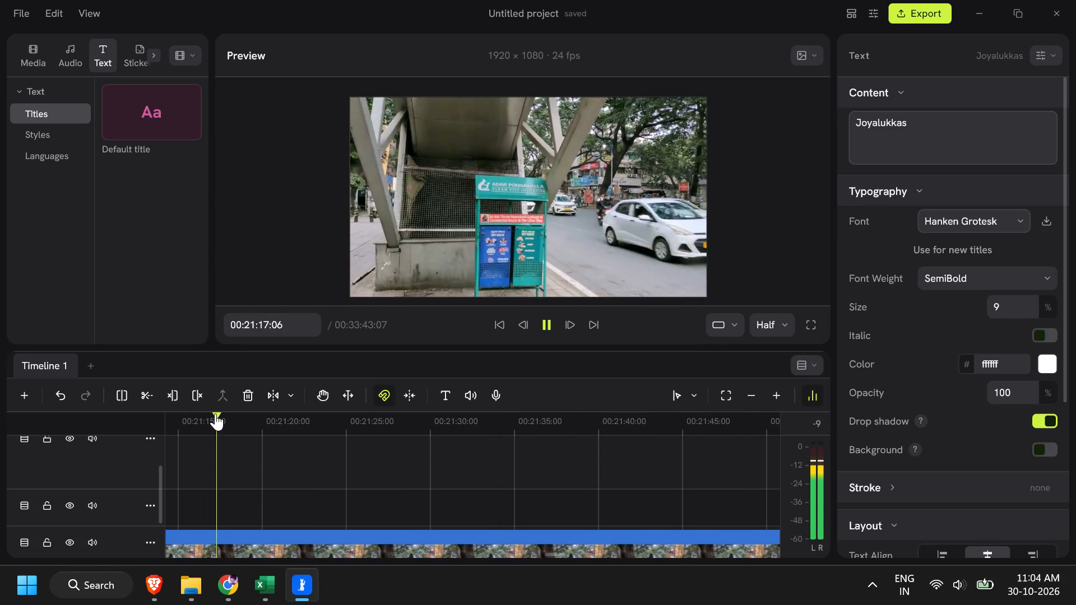
# Scan forward from about 00:21:17 to 00:22:22, checking the pavement scenes and the Allen Solly storefront for a place to label.
pyautogui.moveTo(216, 413); pyautogui.dragTo(389, 425)
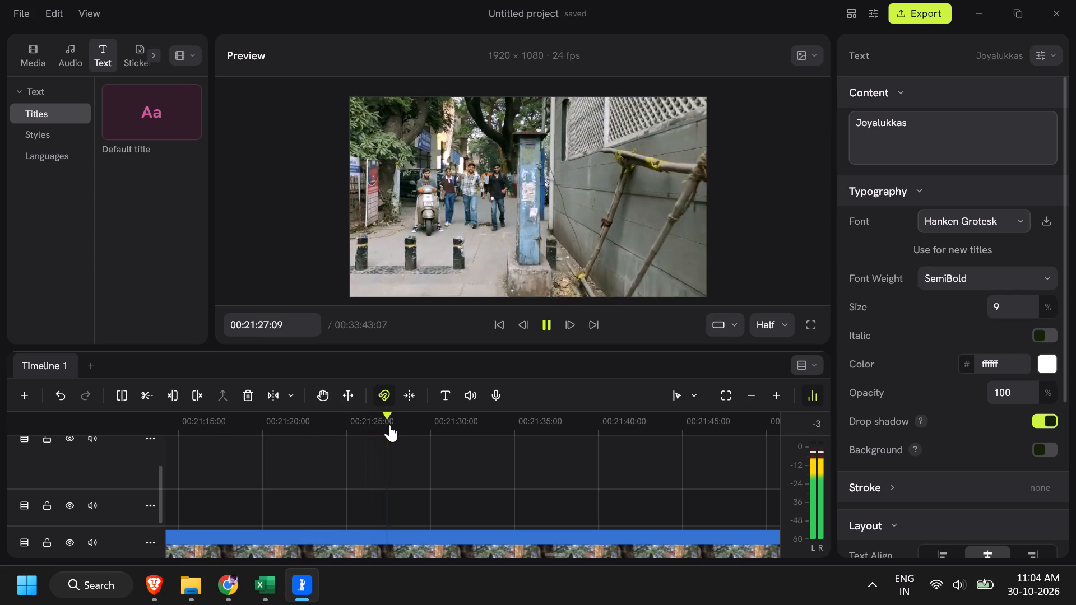
pyautogui.moveTo(389, 425); pyautogui.dragTo(503, 432)
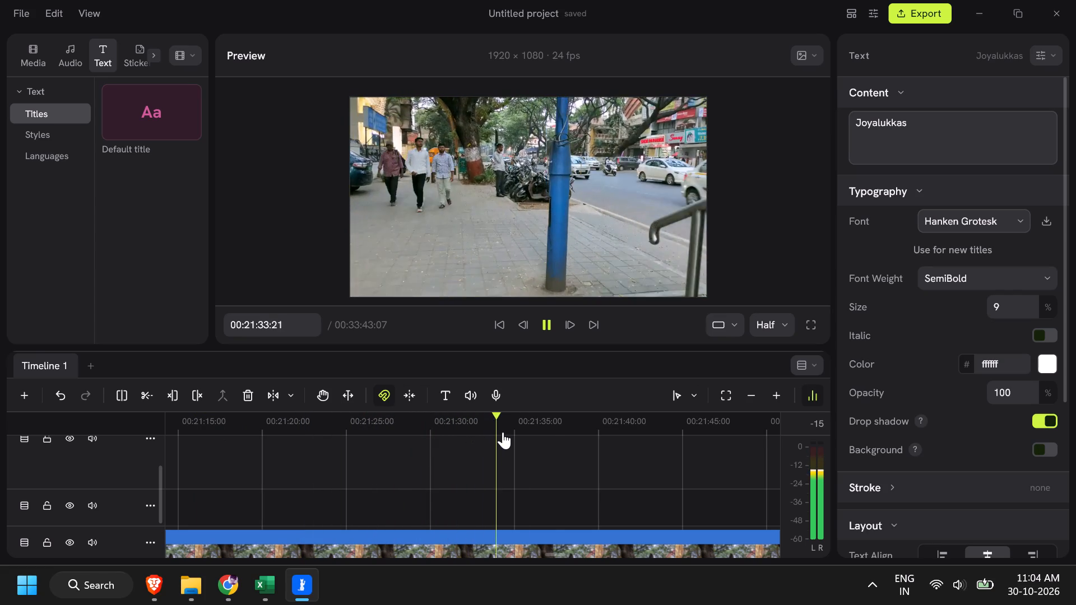
pyautogui.moveTo(503, 432); pyautogui.dragTo(639, 425)
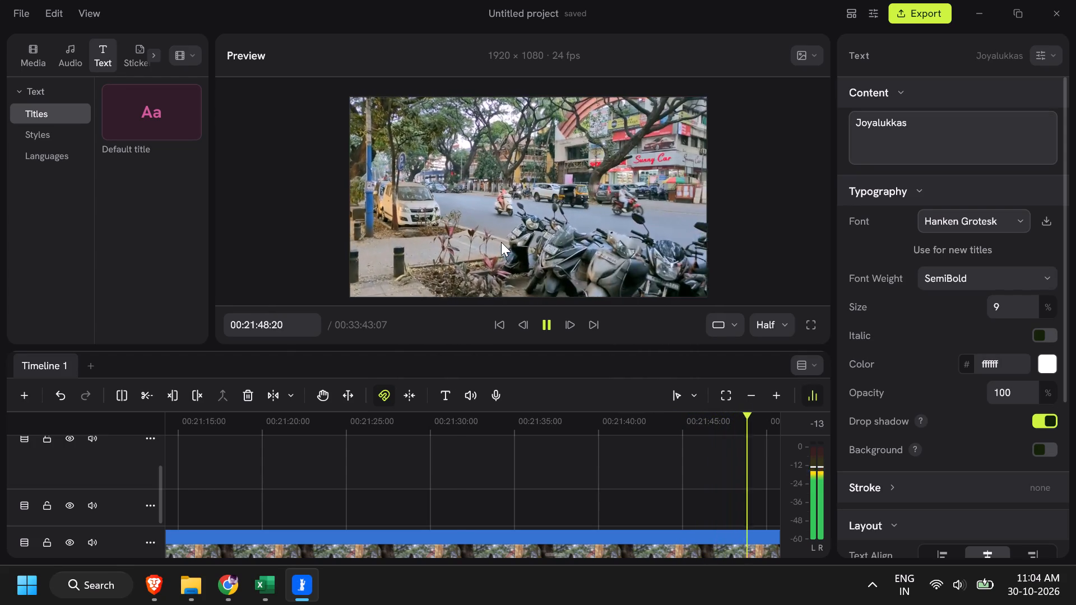
pyautogui.moveTo(223, 413); pyautogui.dragTo(248, 417)
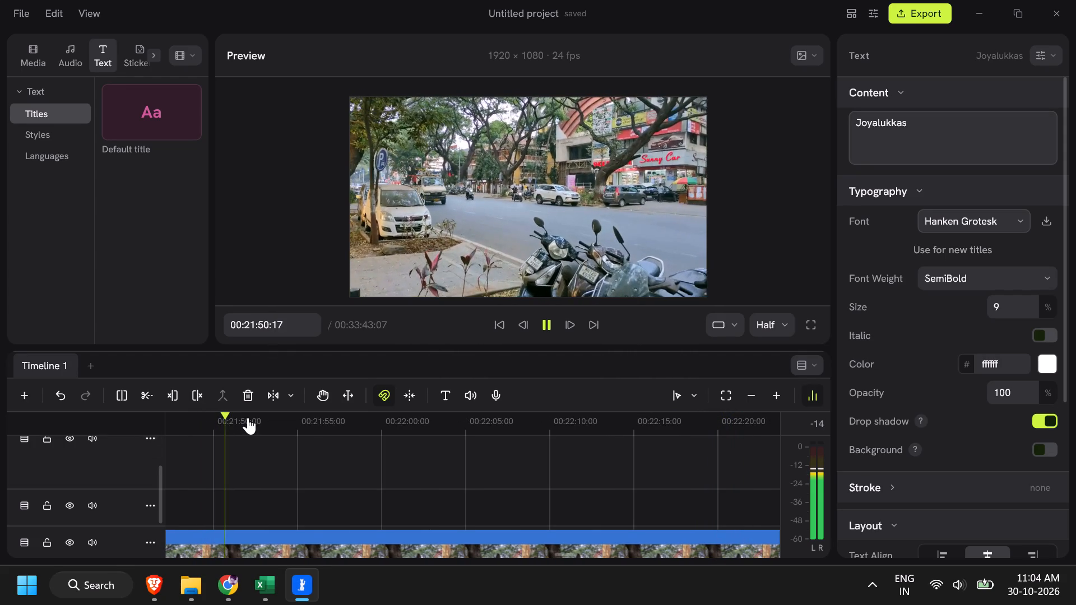
pyautogui.moveTo(248, 417); pyautogui.dragTo(402, 429)
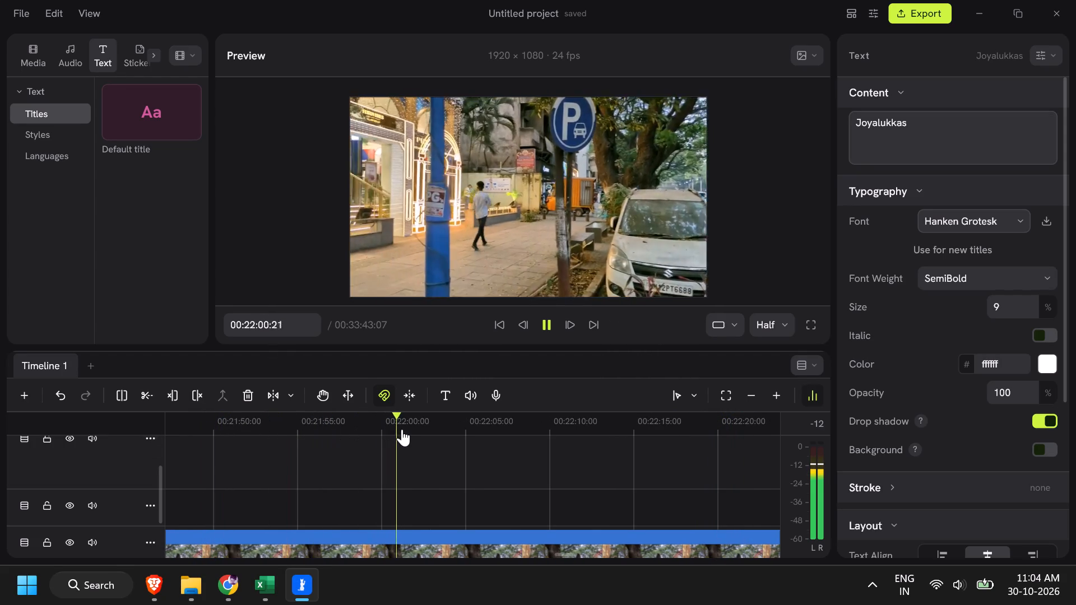
pyautogui.moveTo(402, 429); pyautogui.dragTo(411, 429)
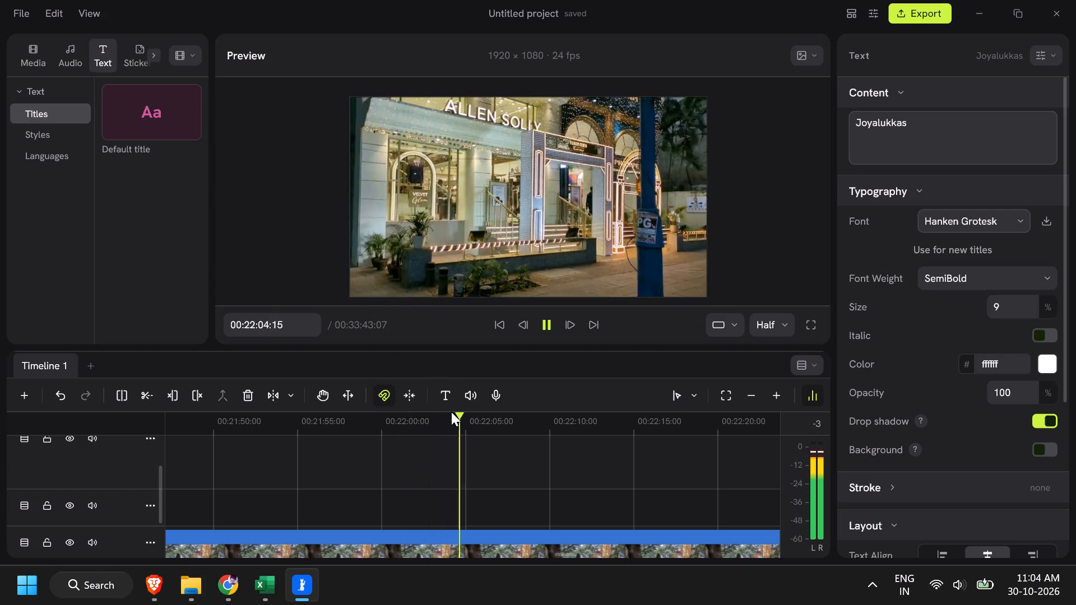
pyautogui.moveTo(488, 415); pyautogui.dragTo(525, 416)
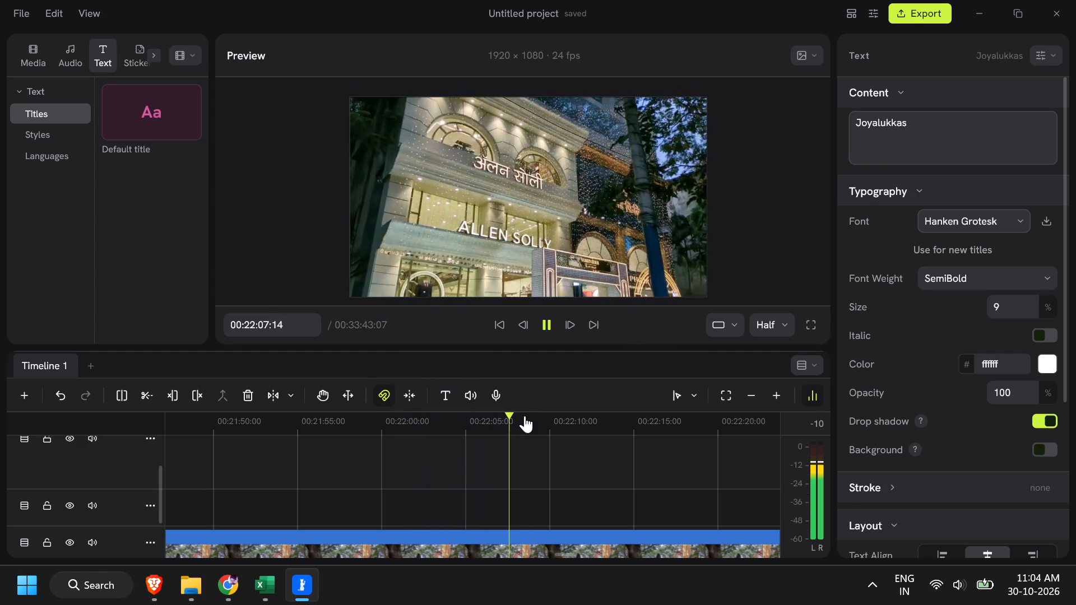
pyautogui.moveTo(525, 416); pyautogui.dragTo(637, 417)
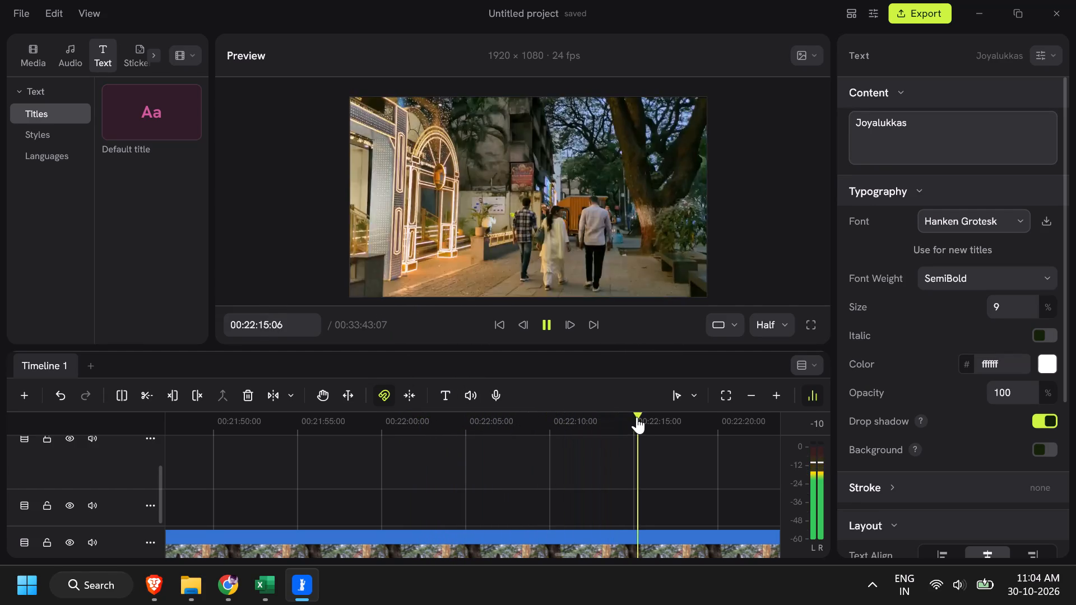
pyautogui.moveTo(637, 417); pyautogui.dragTo(678, 411)
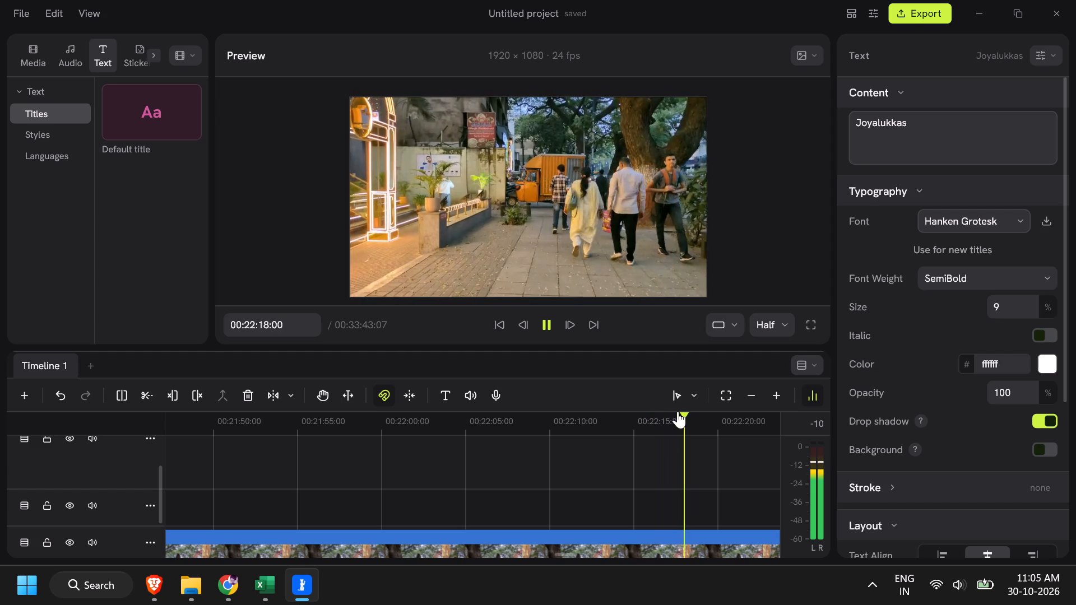
pyautogui.moveTo(692, 411); pyautogui.dragTo(754, 412)
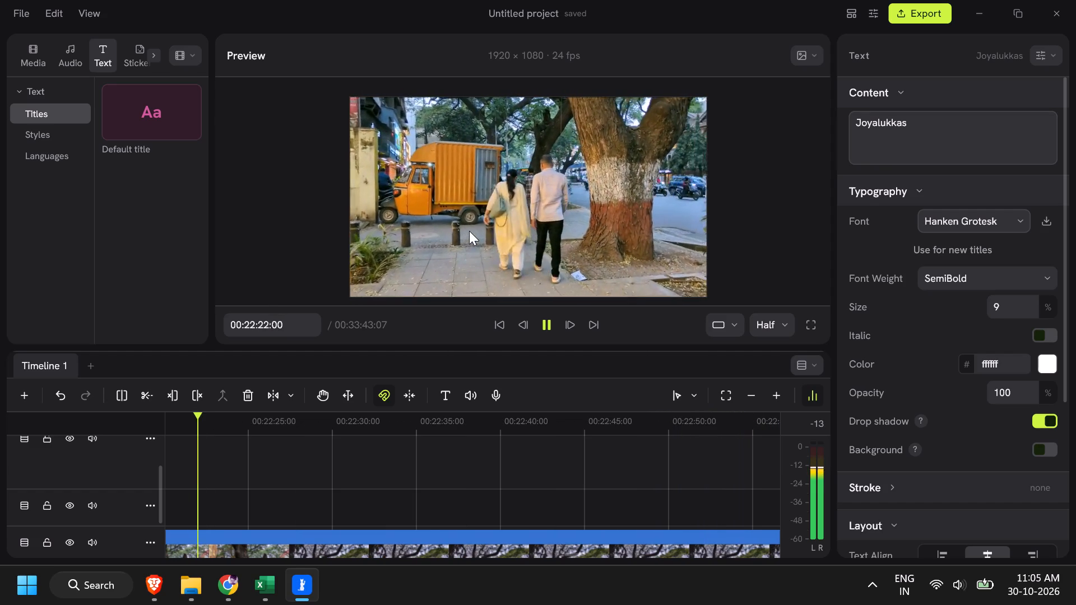
# Scan forward from about 00:22:22 to 00:23:33, examining the shop row with Van Heusen and Bagline and the tree-lined road beyond.
pyautogui.moveTo(217, 414); pyautogui.dragTo(284, 419)
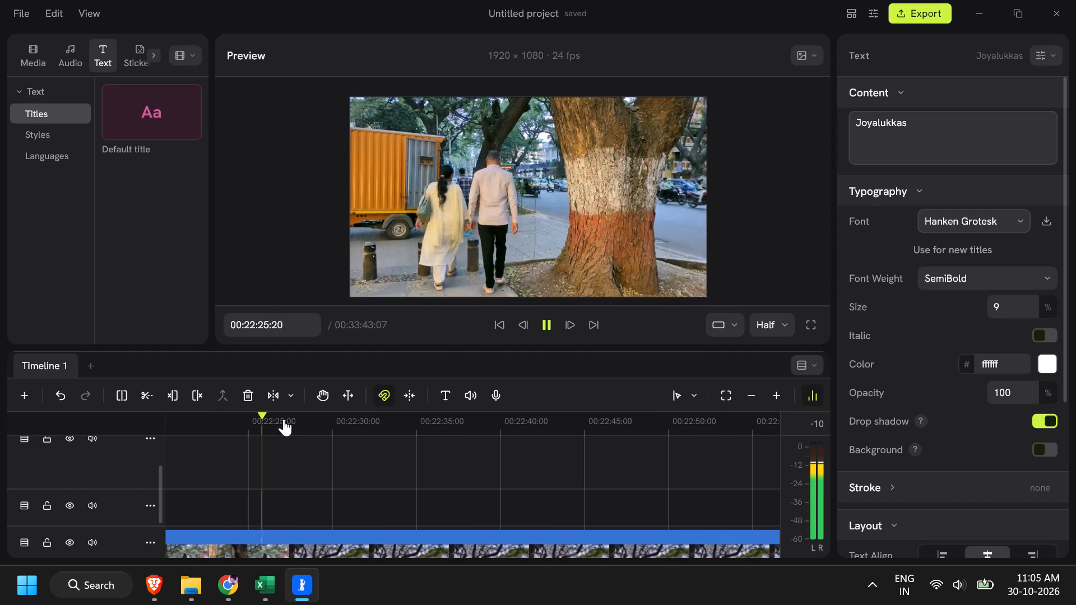
pyautogui.moveTo(284, 419); pyautogui.dragTo(419, 434)
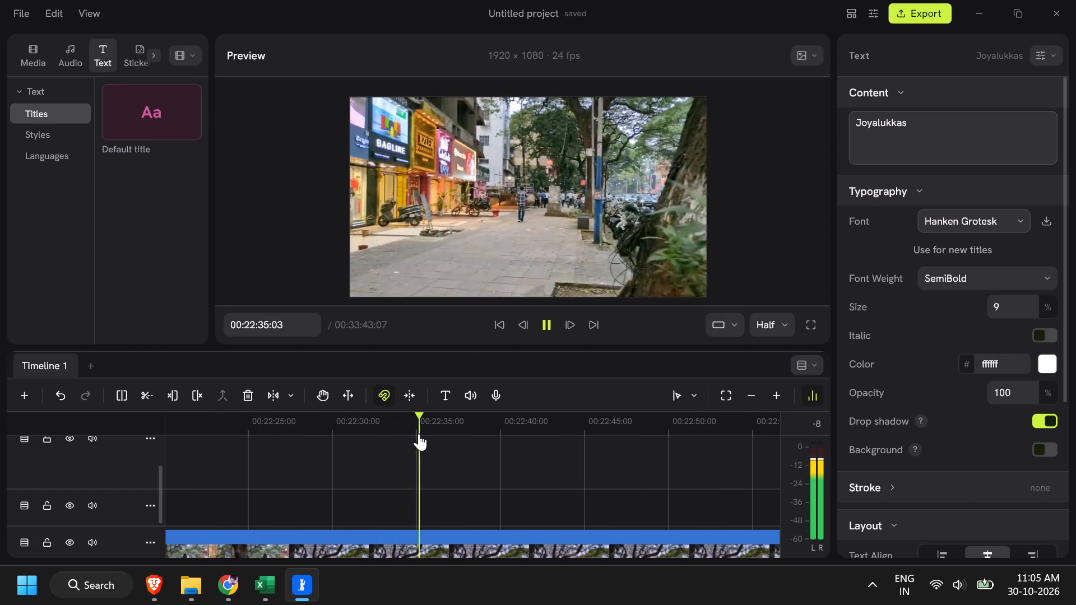
pyautogui.moveTo(419, 434); pyautogui.dragTo(501, 438)
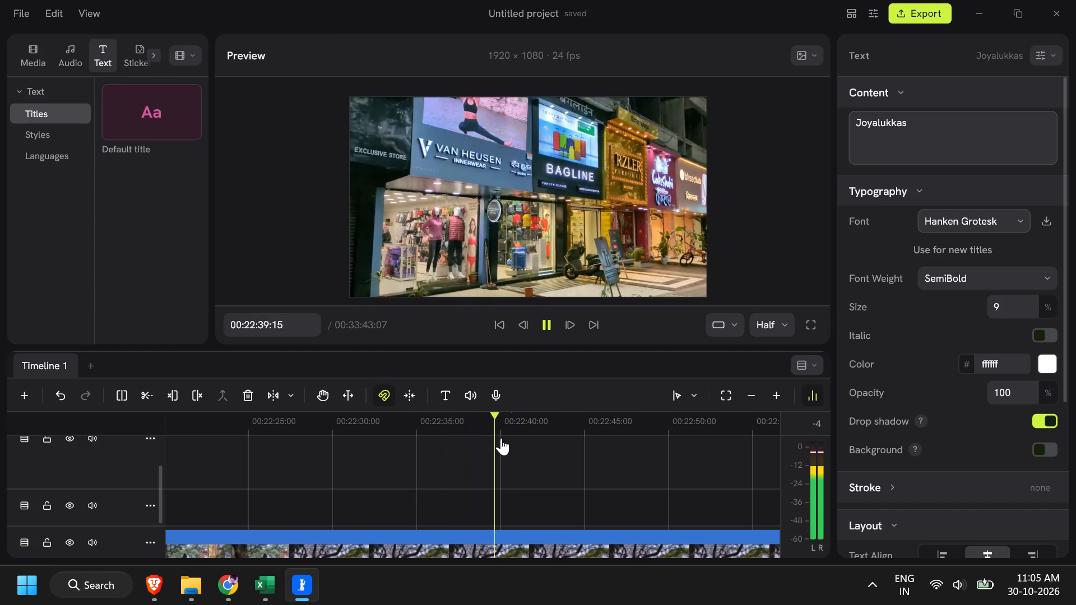
pyautogui.moveTo(501, 438); pyautogui.dragTo(674, 455)
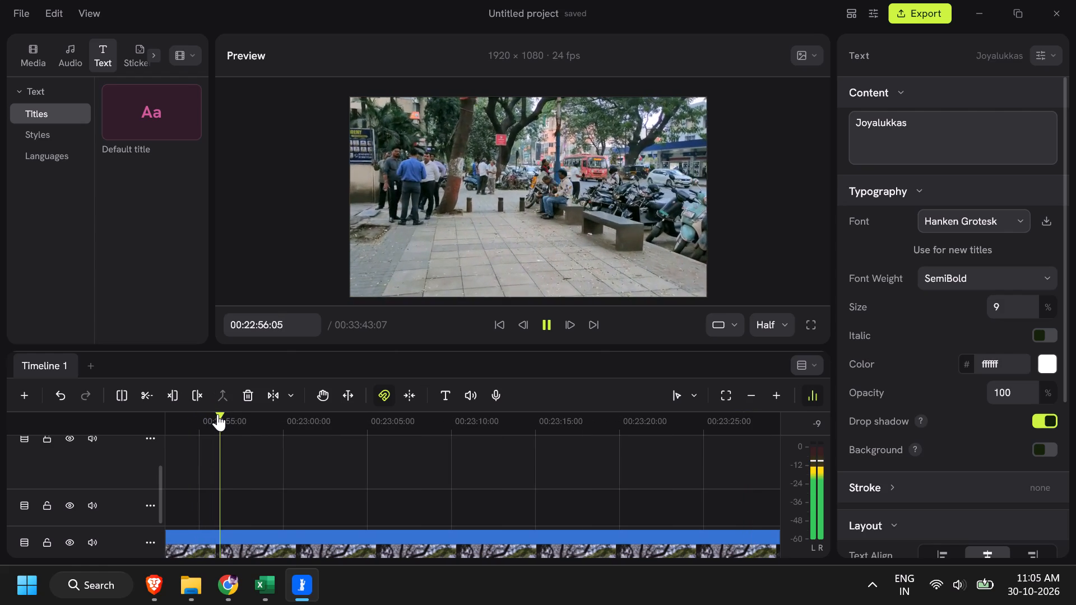
pyautogui.moveTo(217, 414); pyautogui.dragTo(382, 429)
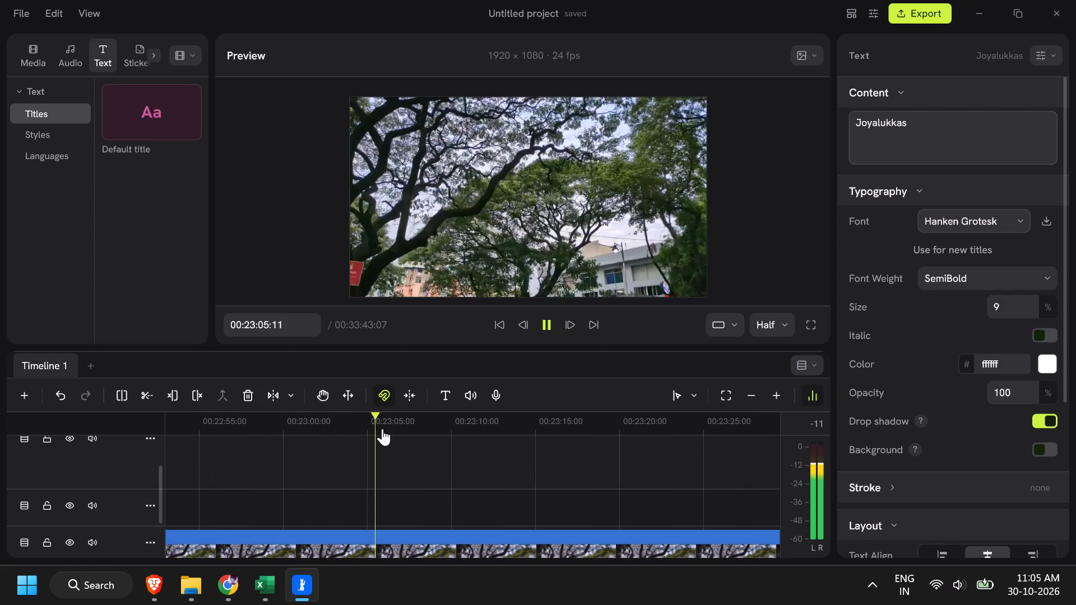
pyautogui.moveTo(382, 429); pyautogui.dragTo(540, 429)
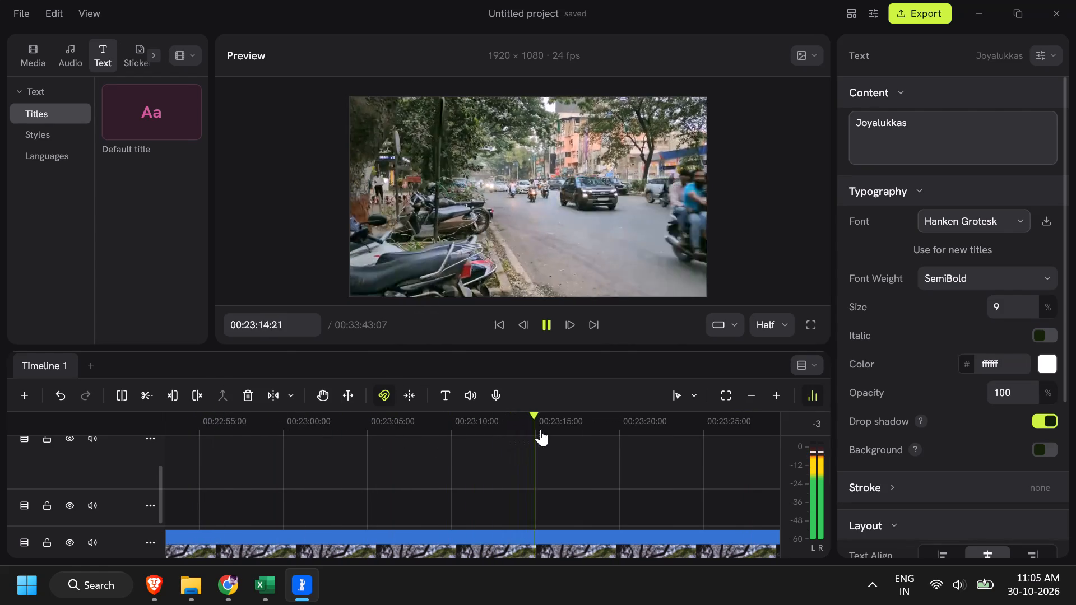
pyautogui.moveTo(540, 429); pyautogui.dragTo(629, 424)
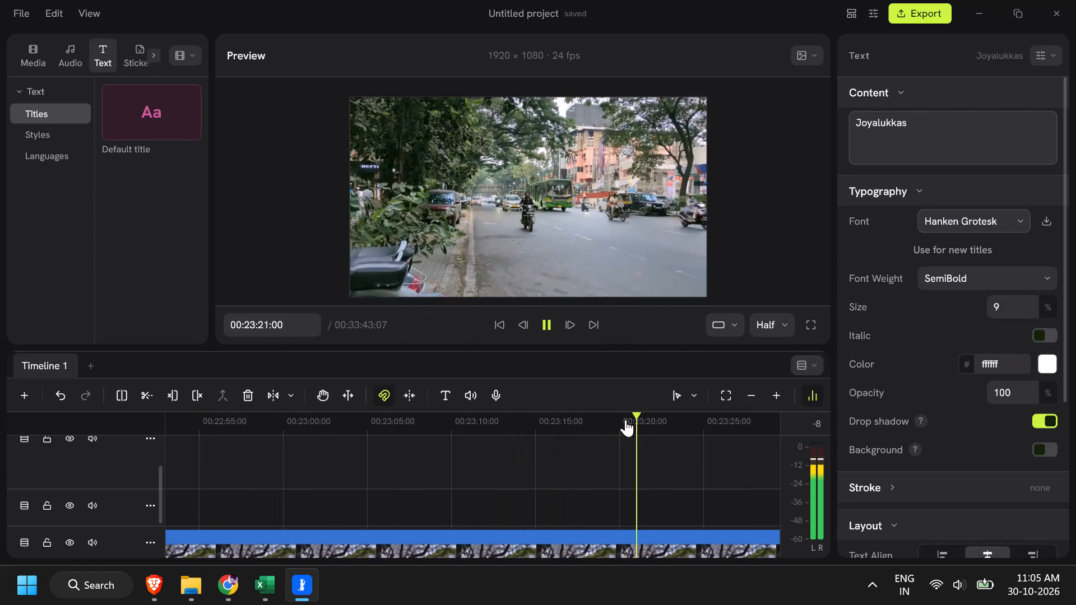
pyautogui.moveTo(647, 418); pyautogui.dragTo(699, 421)
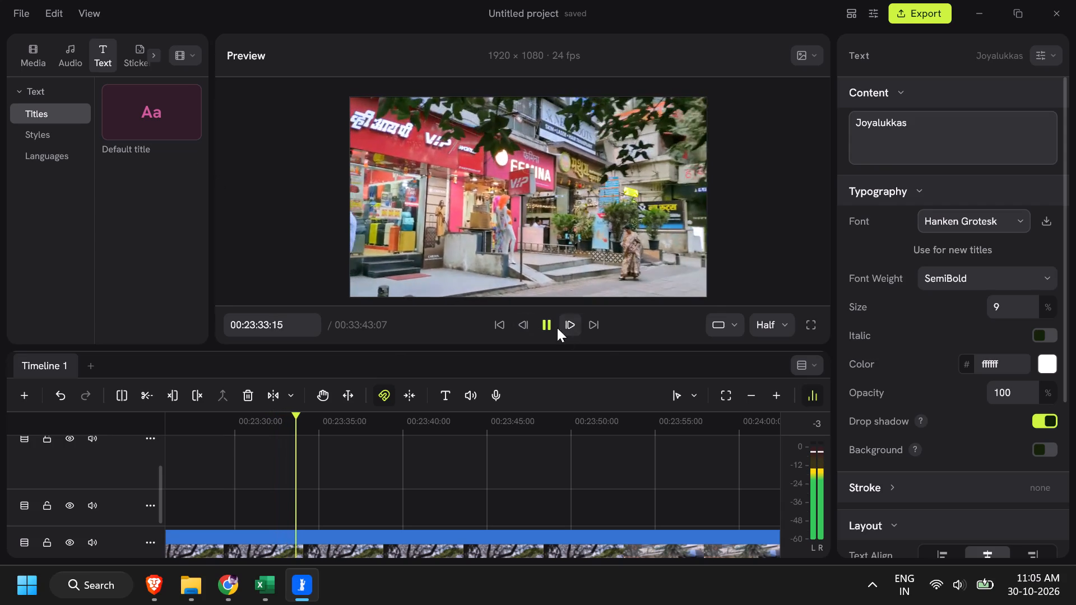
# Scan forward from about 00:23:33 to 00:25:09, examining the Mufti and restaurant fronts, tree-lined road and Blackberrys storefront for a place to label.
pyautogui.moveTo(332, 416); pyautogui.dragTo(498, 435)
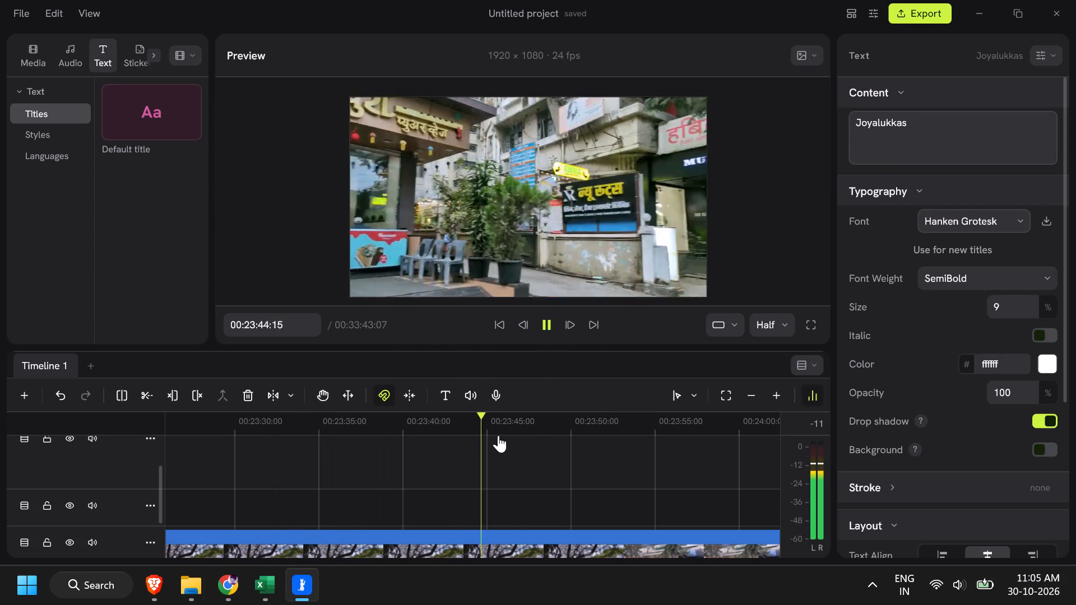
pyautogui.moveTo(498, 435); pyautogui.dragTo(609, 426)
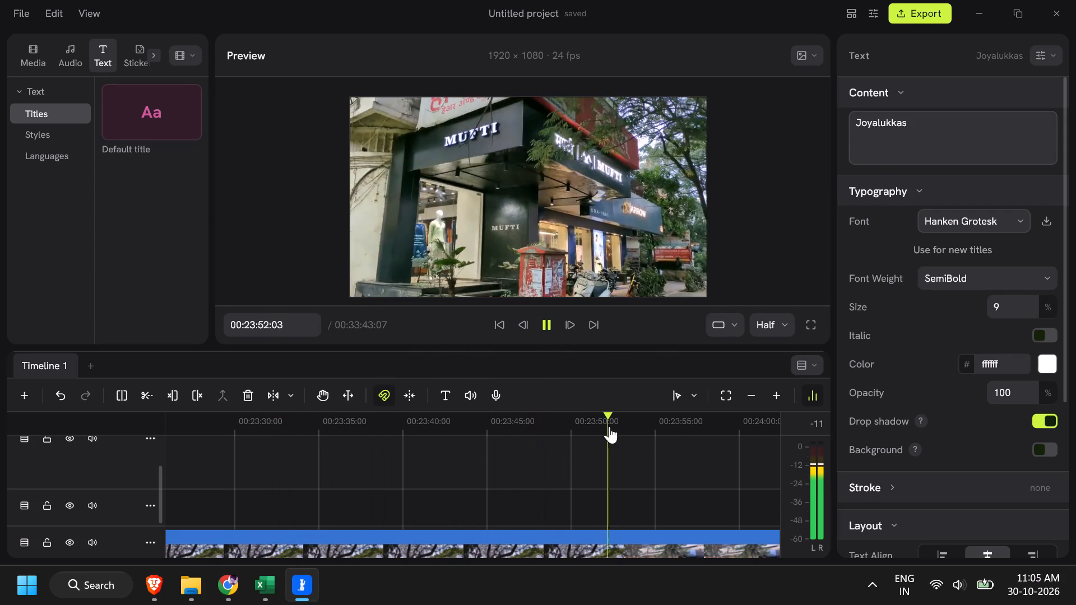
pyautogui.moveTo(609, 426); pyautogui.dragTo(744, 428)
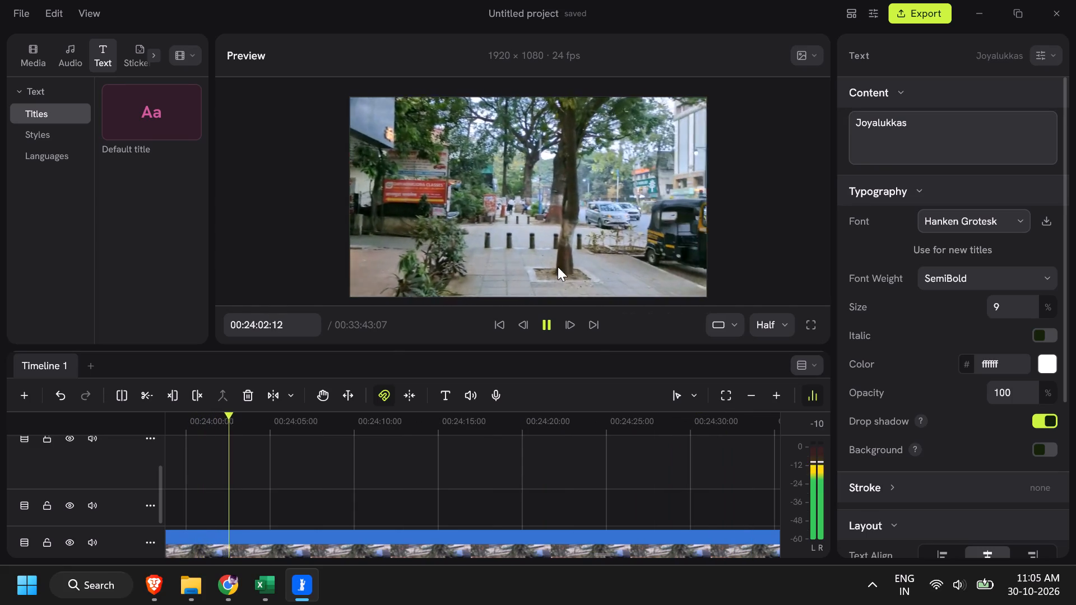
pyautogui.moveTo(253, 418); pyautogui.dragTo(282, 424)
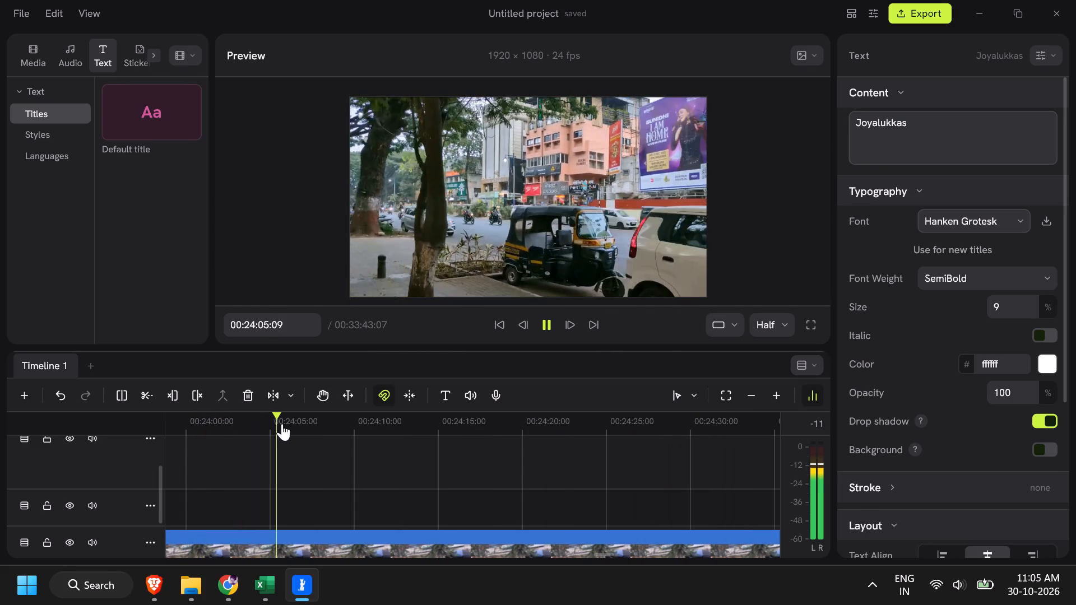
pyautogui.moveTo(282, 424); pyautogui.dragTo(481, 424)
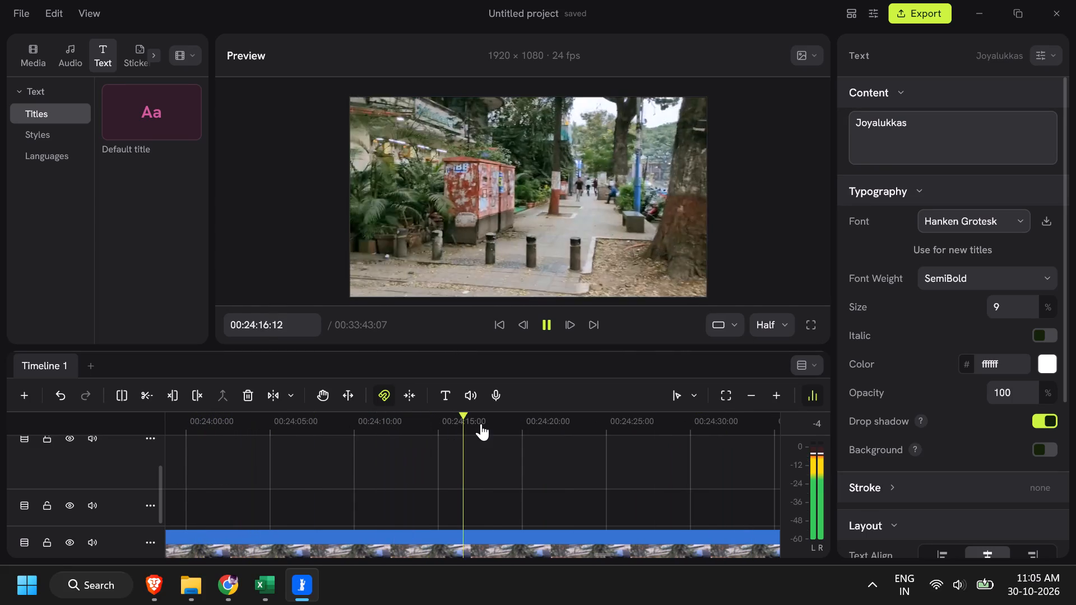
pyautogui.moveTo(481, 424); pyautogui.dragTo(613, 422)
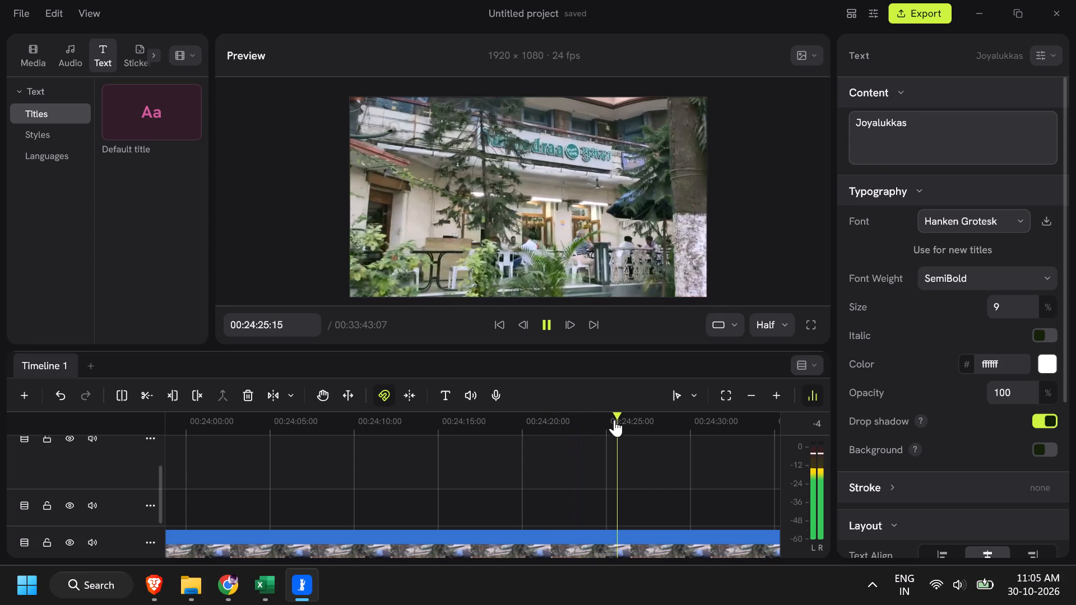
pyautogui.moveTo(650, 419); pyautogui.dragTo(657, 423)
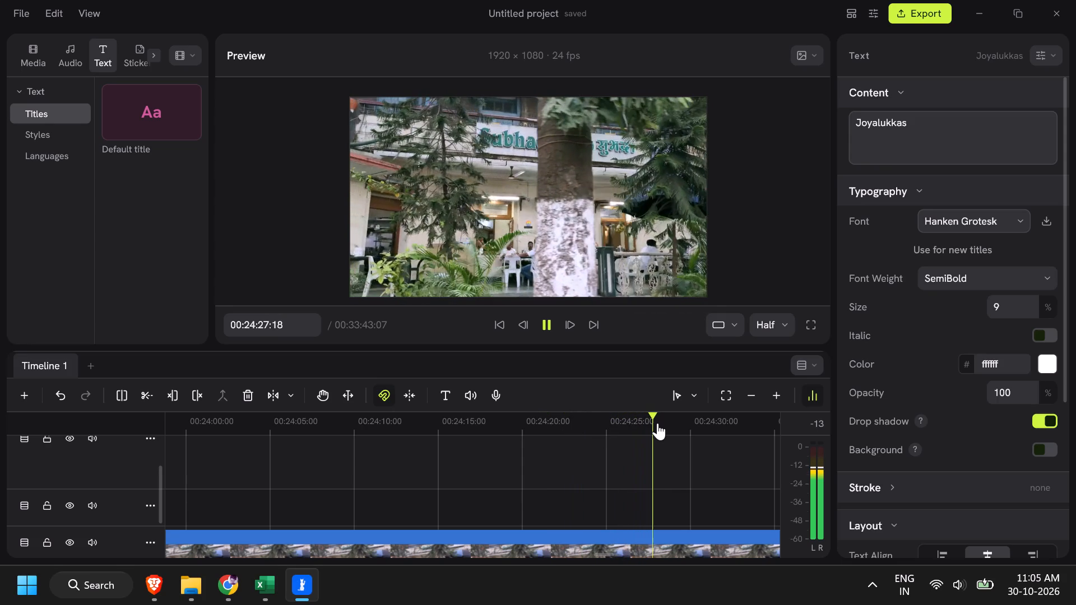
pyautogui.moveTo(657, 423); pyautogui.dragTo(746, 427)
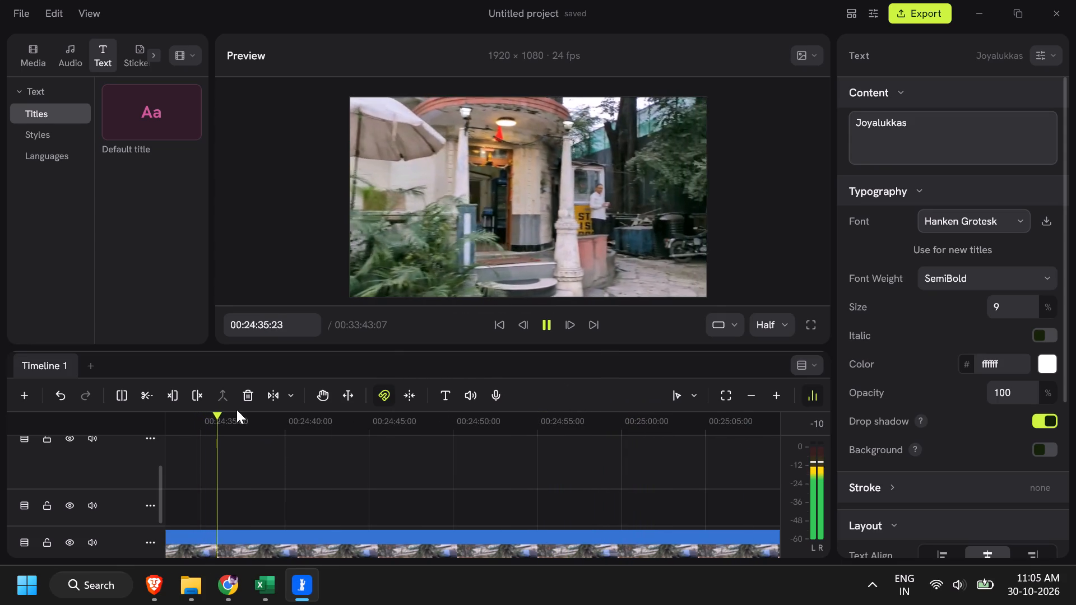
pyautogui.moveTo(226, 411); pyautogui.dragTo(294, 416)
pyautogui.moveTo(250, 415); pyautogui.dragTo(256, 416)
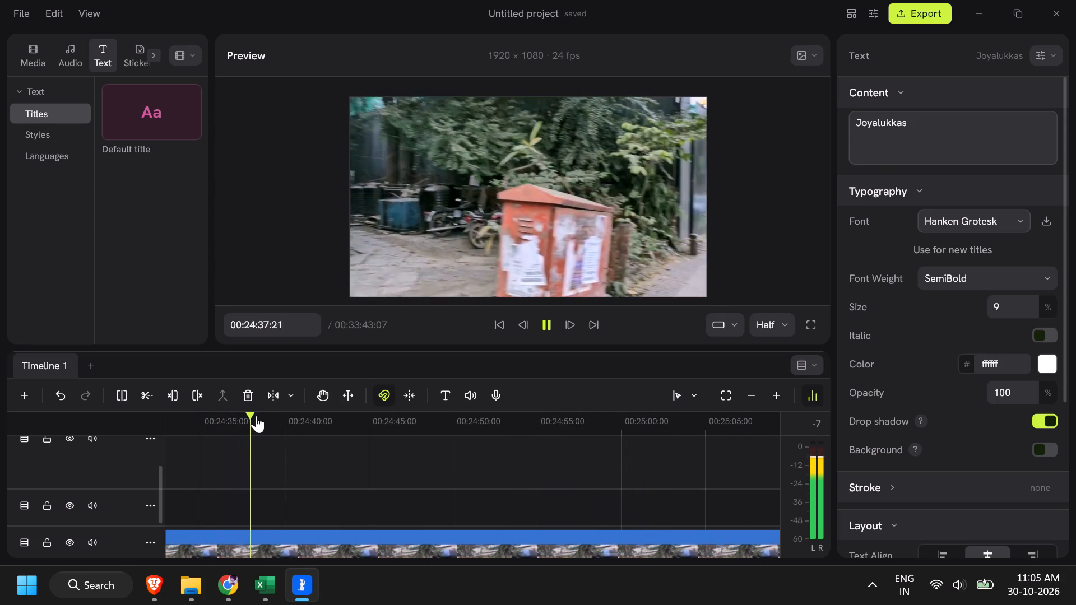
pyautogui.moveTo(256, 416); pyautogui.dragTo(473, 437)
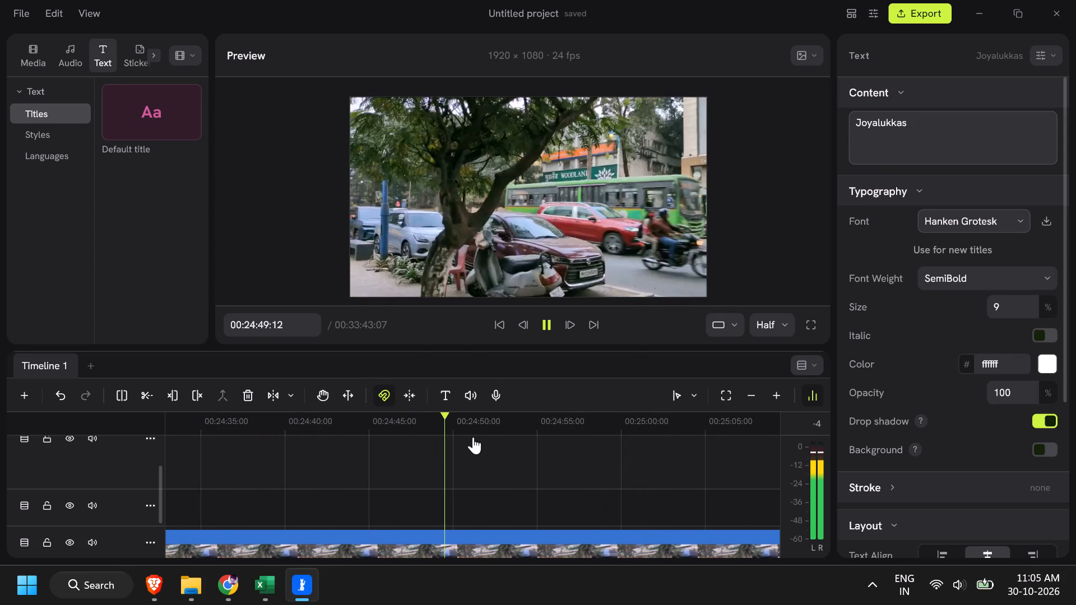
pyautogui.moveTo(473, 437); pyautogui.dragTo(696, 436)
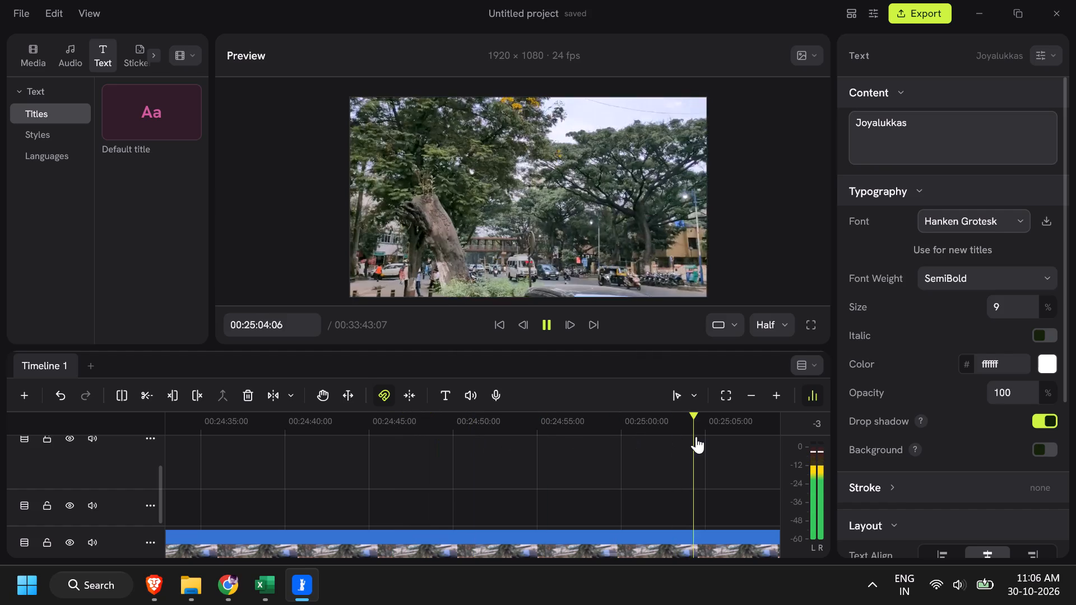
pyautogui.moveTo(696, 436); pyautogui.dragTo(715, 438)
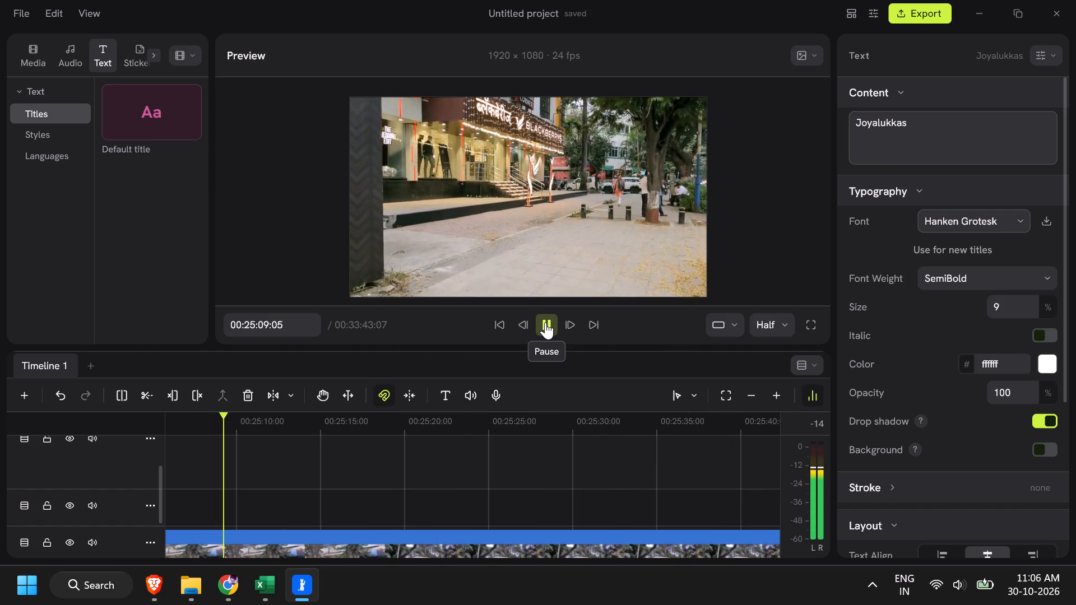
# Pause at 00:25:10:09, add a default title reading "Blackberrys" and place it over the pavement in the lower-left part of the video frame.
pyautogui.click(545, 322)
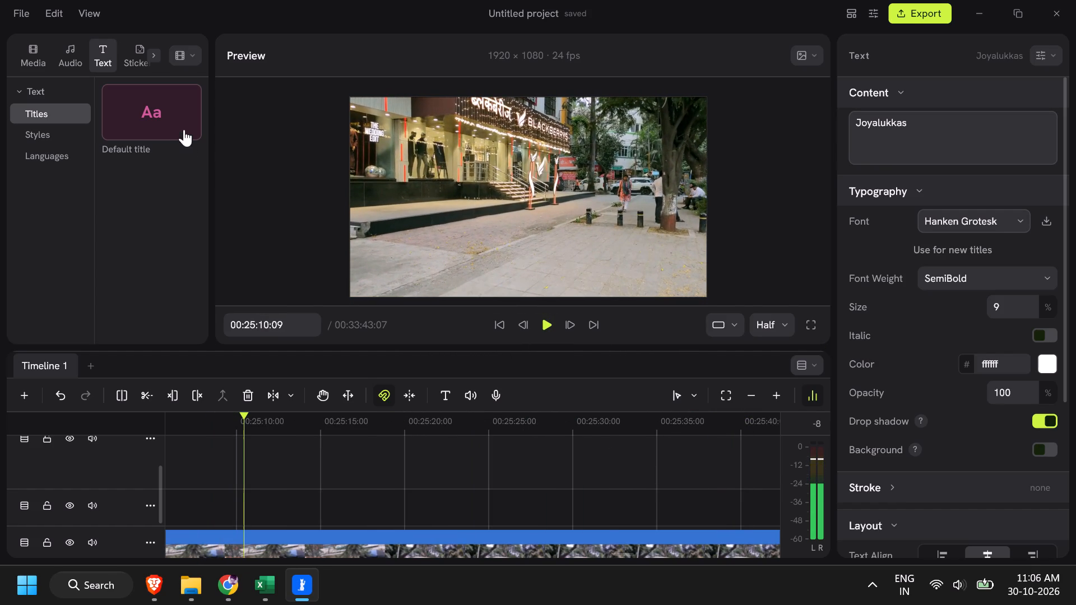
pyautogui.click(176, 115)
pyautogui.moveTo(912, 123); pyautogui.dragTo(764, 148)
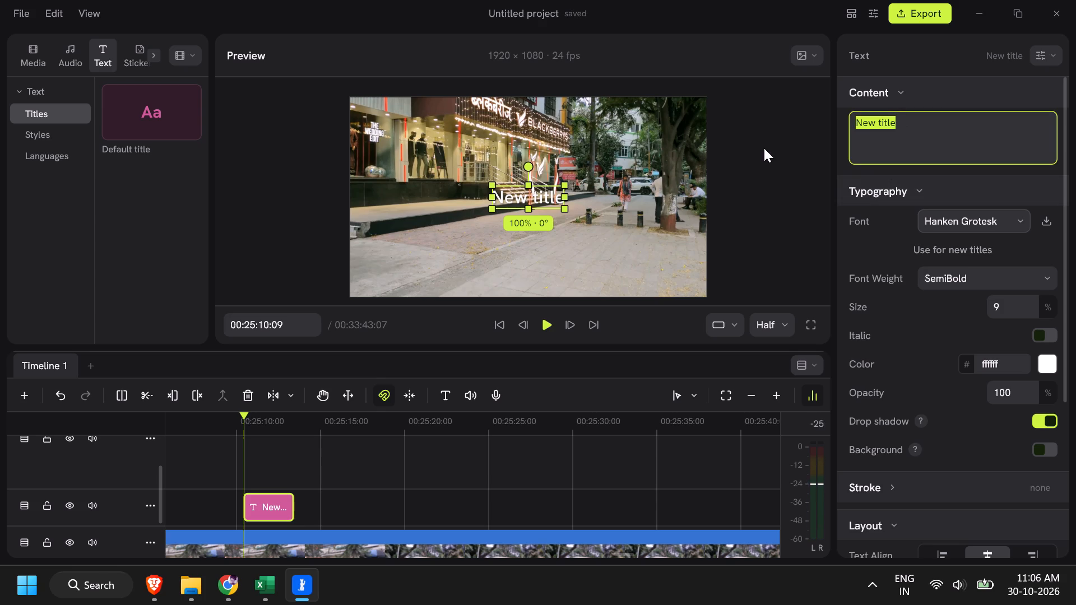
pyautogui.write('Blackberrys')
pyautogui.moveTo(525, 198); pyautogui.dragTo(457, 226)
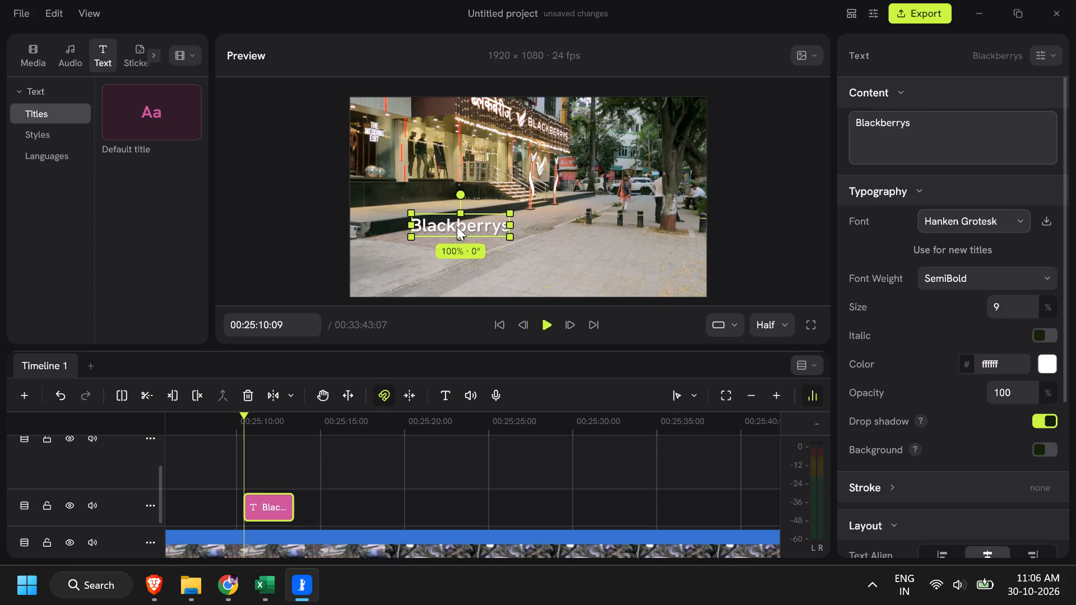
pyautogui.moveTo(457, 226); pyautogui.dragTo(464, 232)
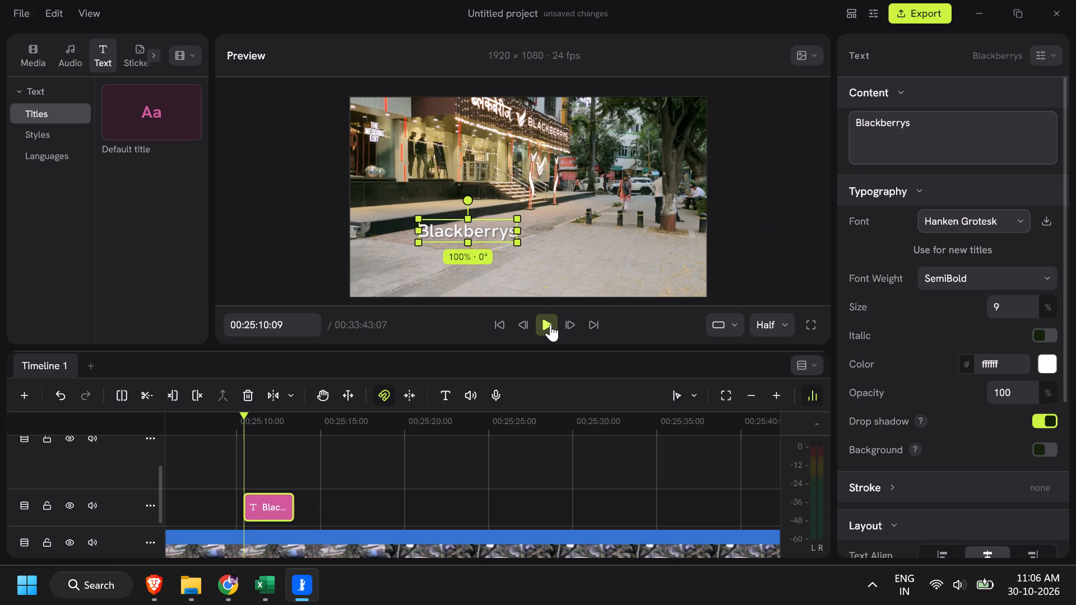
# Resume playback and scan forward from about 00:25:10 to 00:27:25, checking the road crossing and the JM Housefull and Mochi signs.
pyautogui.click(550, 324)
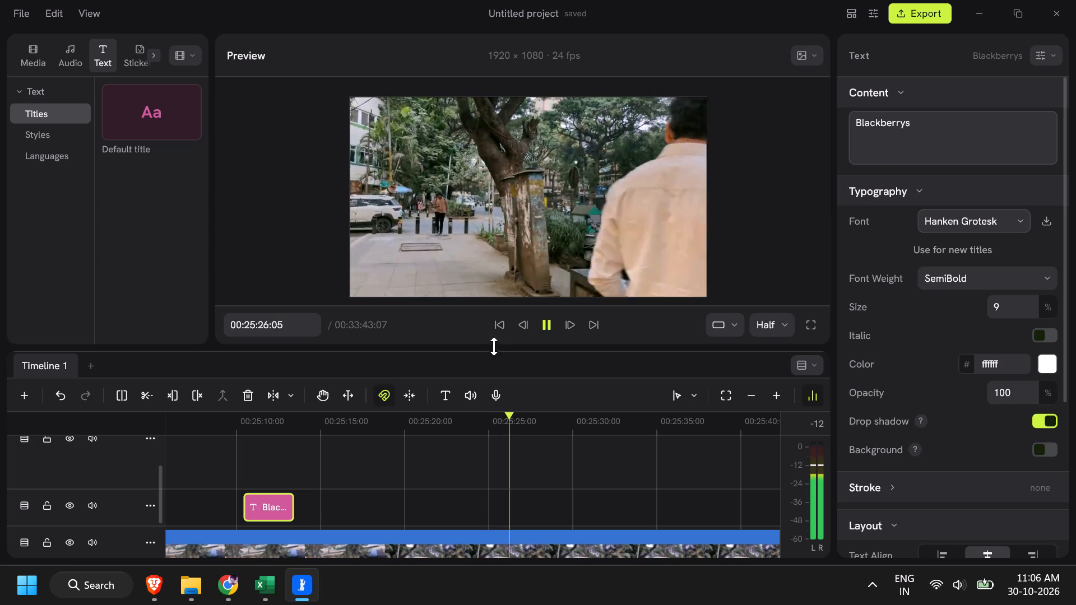
pyautogui.moveTo(528, 417); pyautogui.dragTo(574, 424)
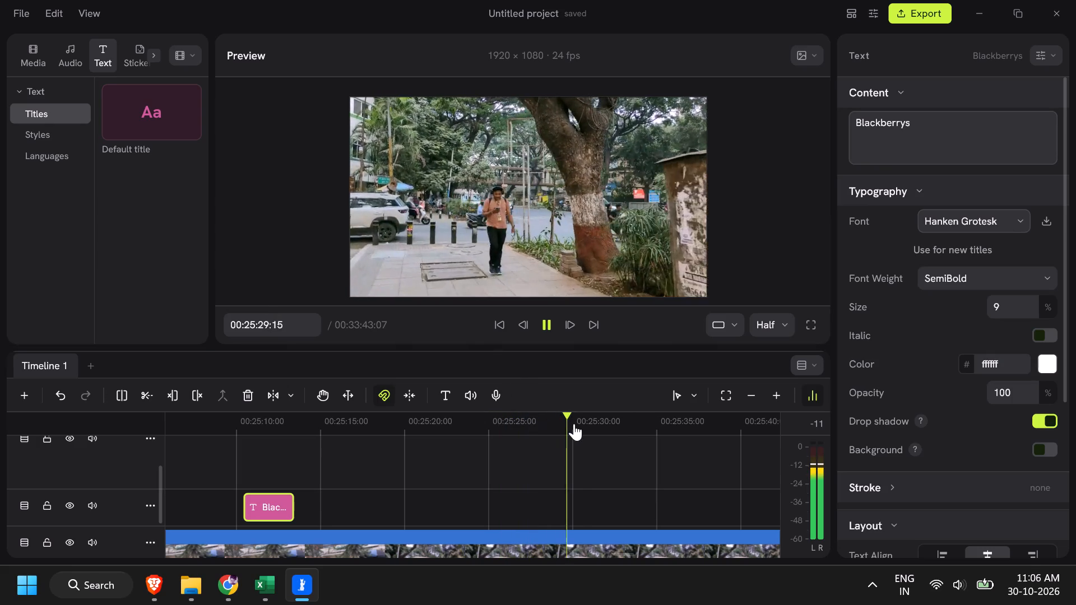
pyautogui.moveTo(574, 424); pyautogui.dragTo(722, 450)
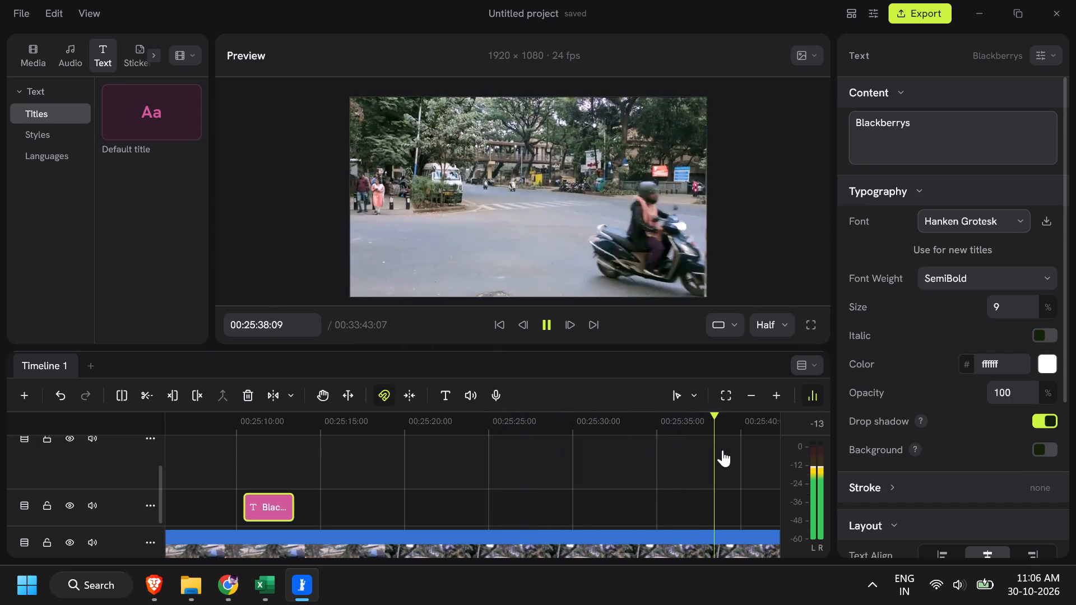
pyautogui.moveTo(722, 450); pyautogui.dragTo(734, 452)
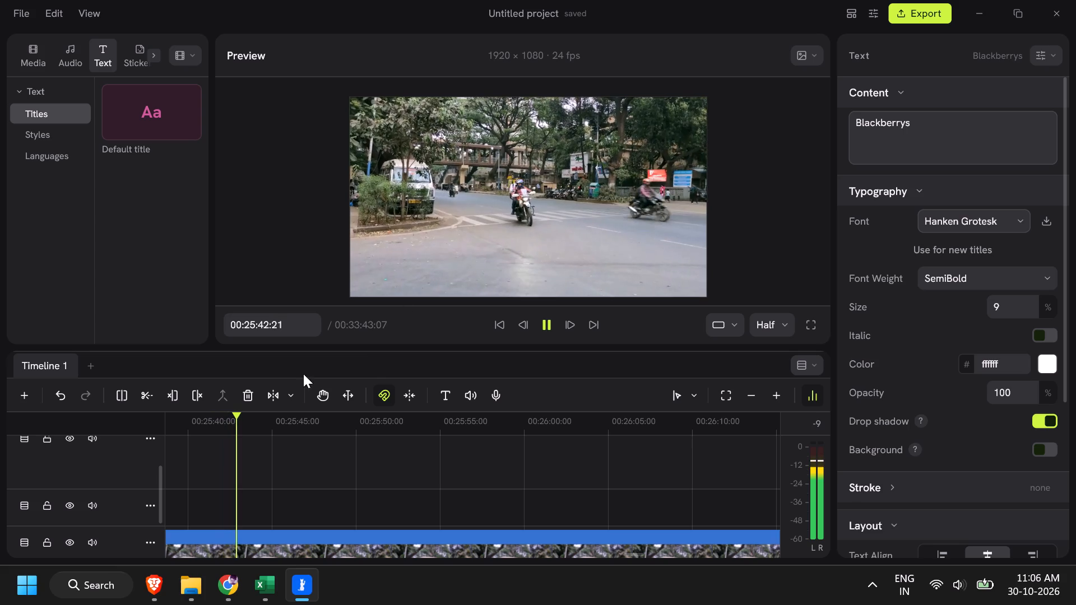
pyautogui.moveTo(252, 413); pyautogui.dragTo(299, 413)
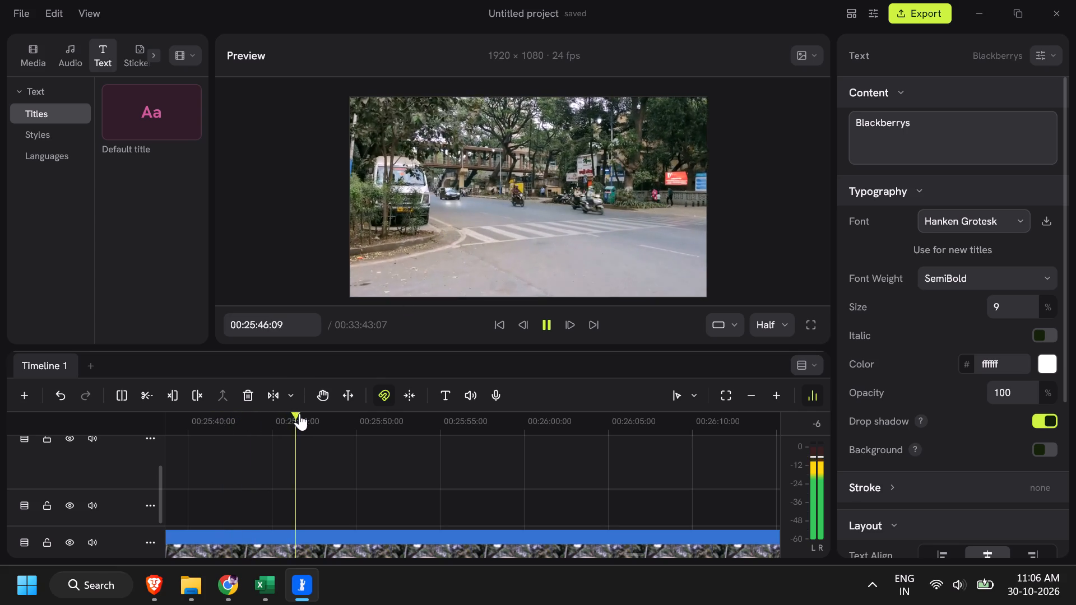
pyautogui.moveTo(299, 413); pyautogui.dragTo(455, 445)
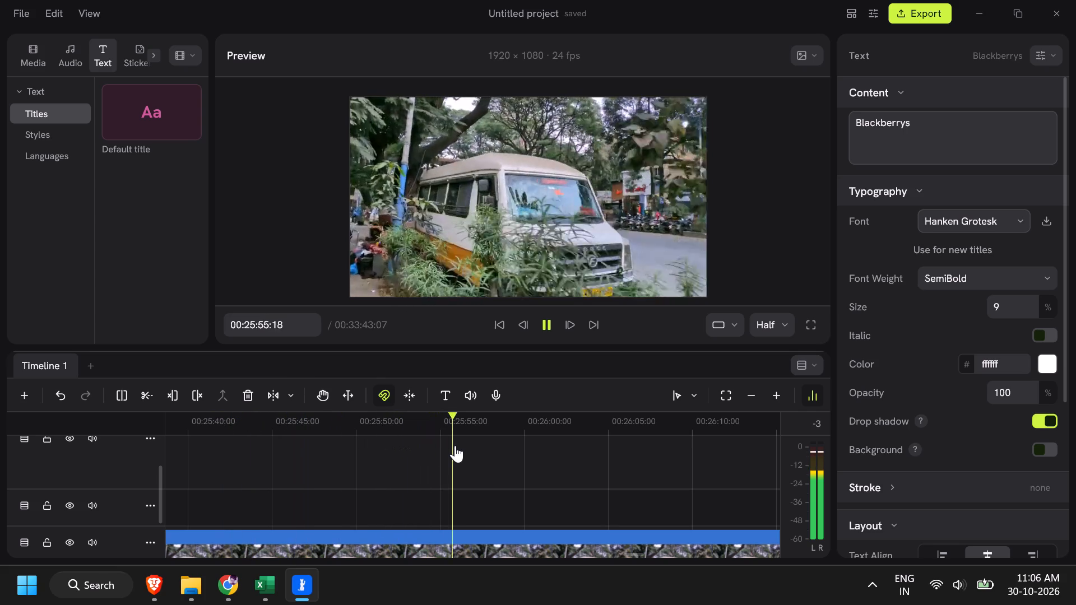
pyautogui.moveTo(455, 445); pyautogui.dragTo(611, 457)
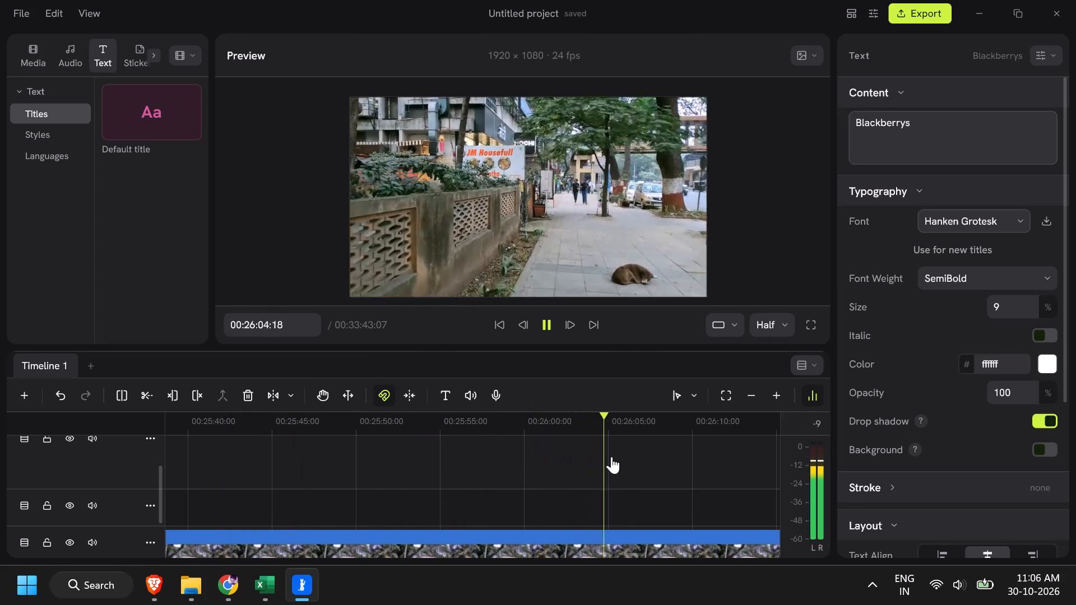
pyautogui.moveTo(611, 457); pyautogui.dragTo(721, 459)
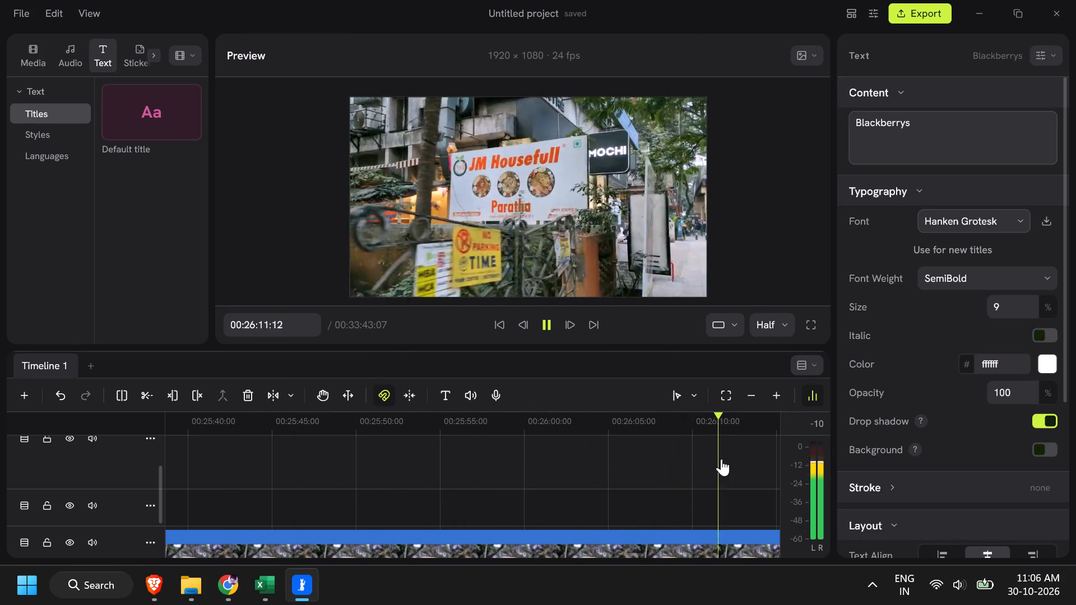
pyautogui.moveTo(721, 459); pyautogui.dragTo(755, 462)
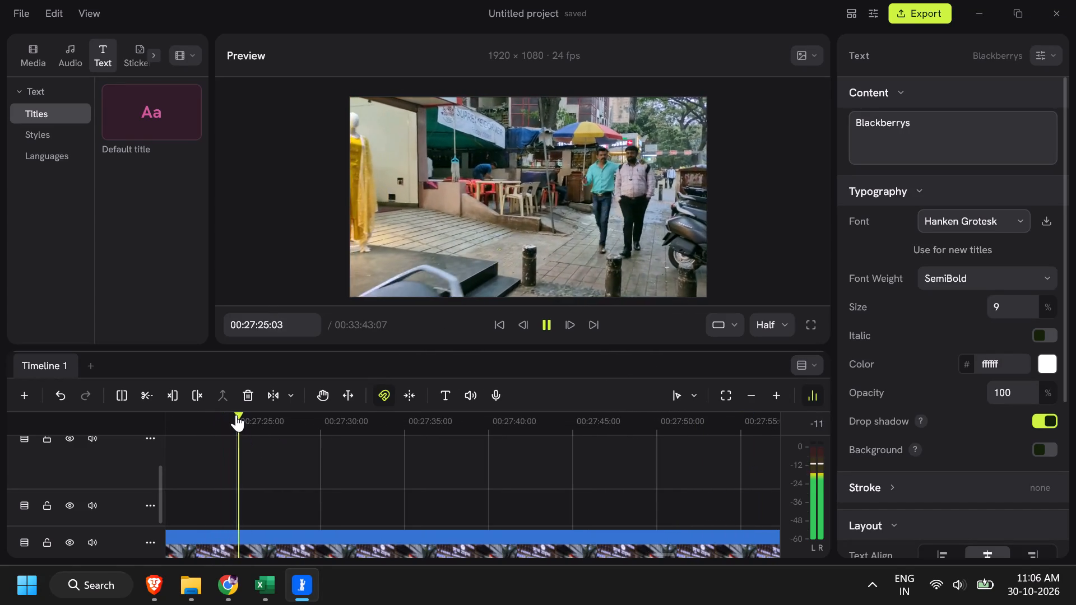
# Scan forward from about 00:27:25 to 00:28:59, examining the Spykar and Just In Time shopfronts and the tree-lined road for a place to label.
pyautogui.moveTo(239, 415); pyautogui.dragTo(430, 454)
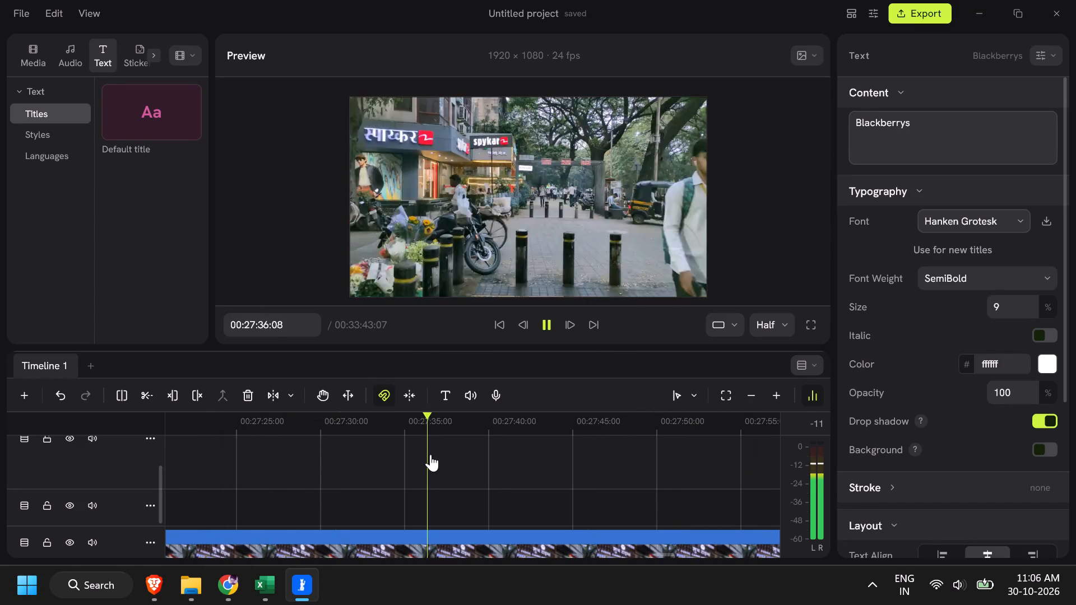
pyautogui.moveTo(430, 454); pyautogui.dragTo(578, 453)
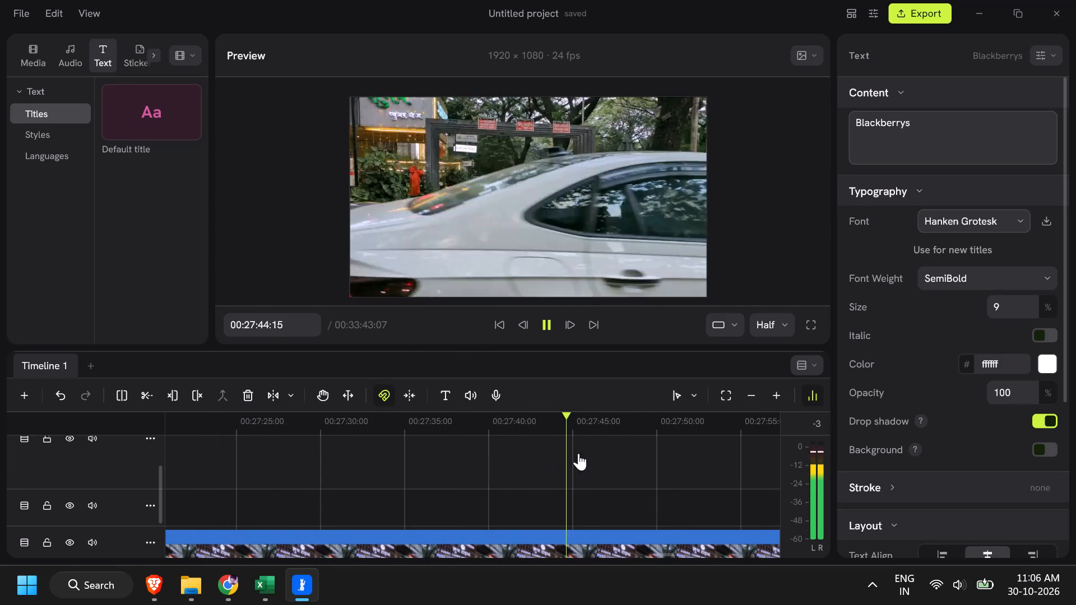
pyautogui.moveTo(578, 453); pyautogui.dragTo(657, 445)
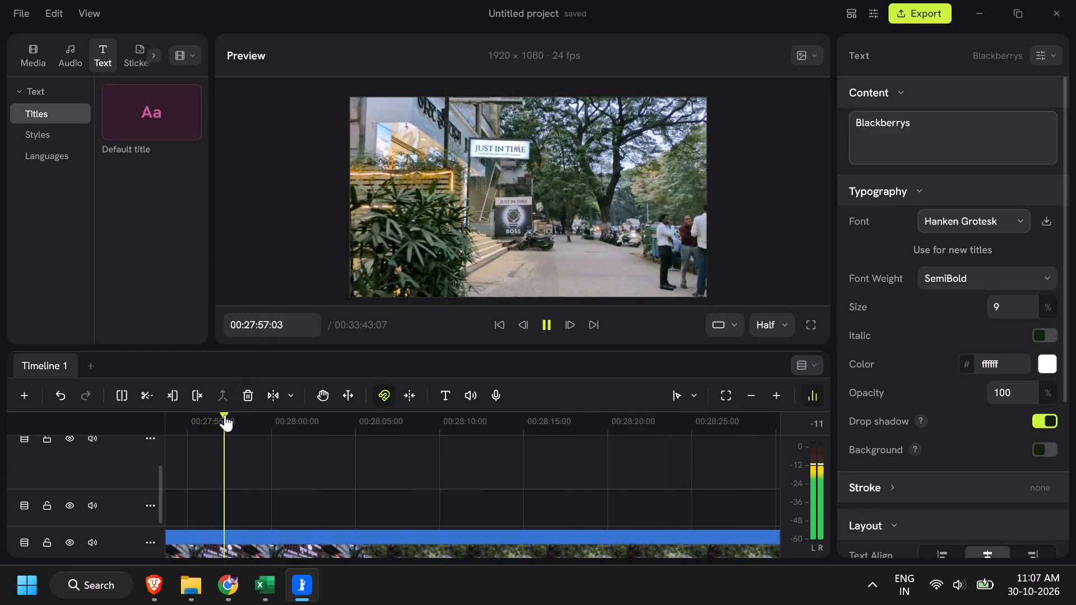
pyautogui.moveTo(231, 412); pyautogui.dragTo(274, 419)
pyautogui.moveTo(252, 416); pyautogui.dragTo(264, 418)
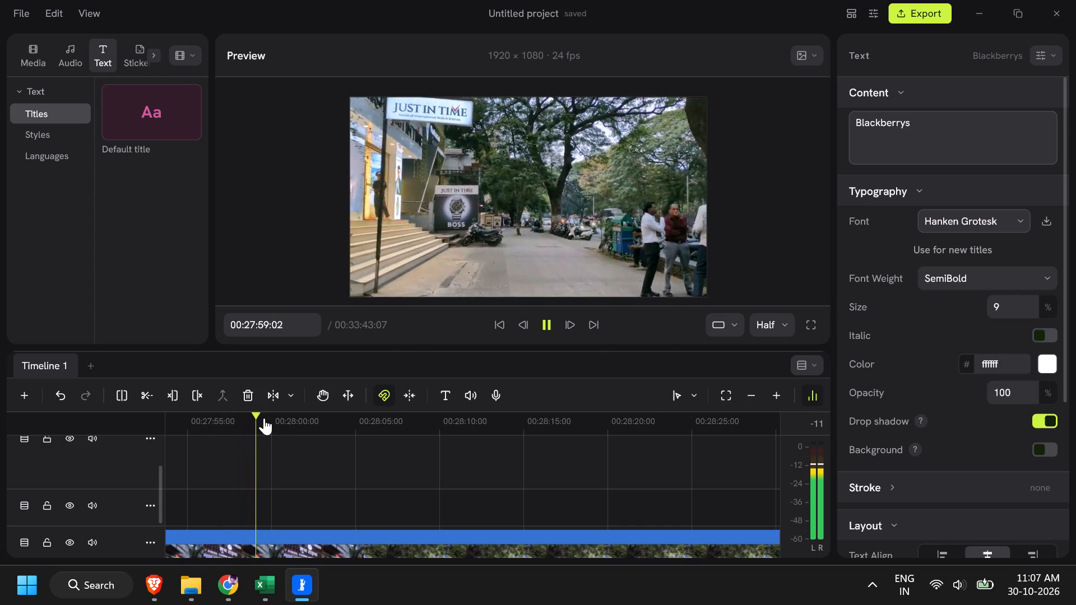
pyautogui.moveTo(264, 418); pyautogui.dragTo(473, 414)
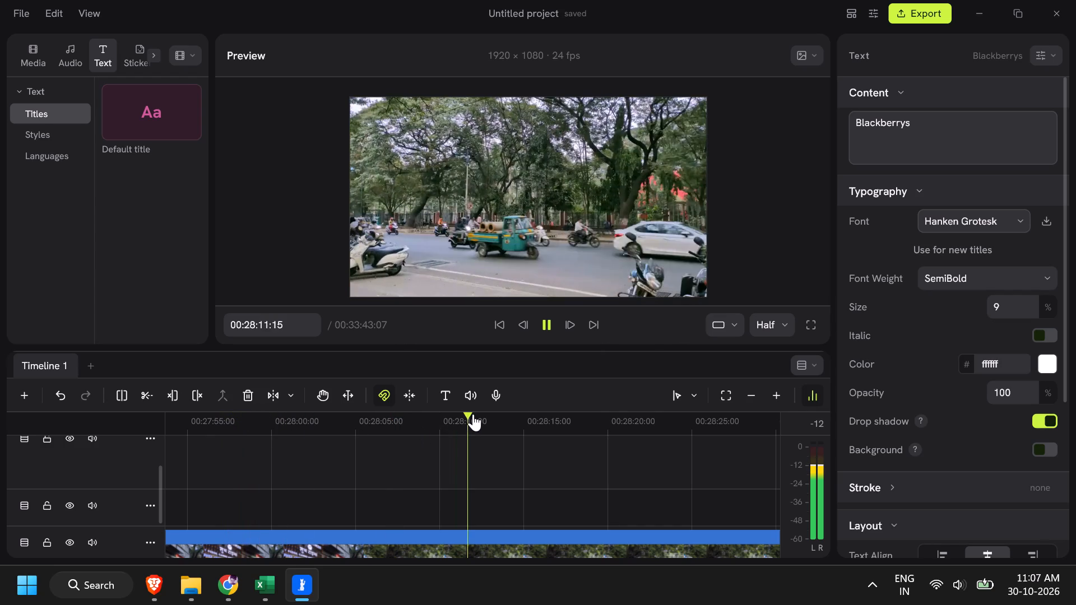
pyautogui.moveTo(473, 414); pyautogui.dragTo(606, 407)
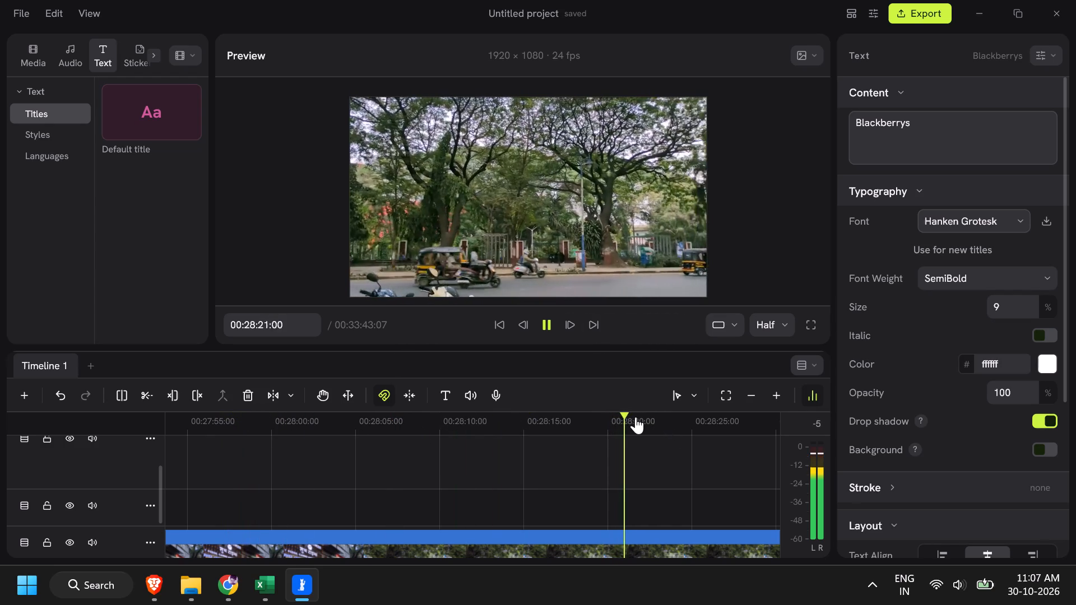
pyautogui.moveTo(634, 416); pyautogui.dragTo(717, 445)
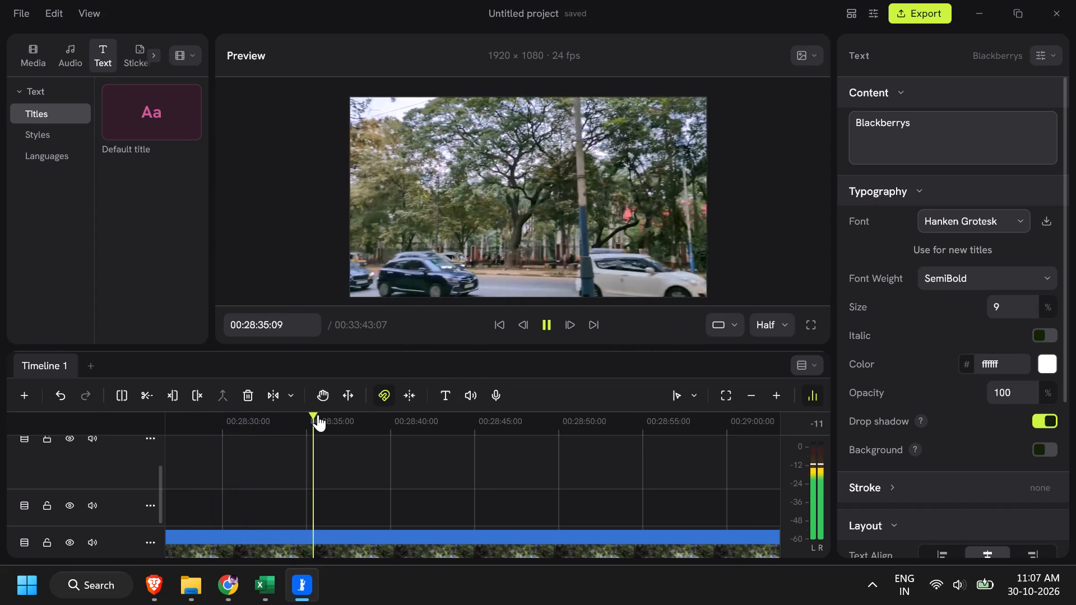
pyautogui.moveTo(318, 415); pyautogui.dragTo(541, 436)
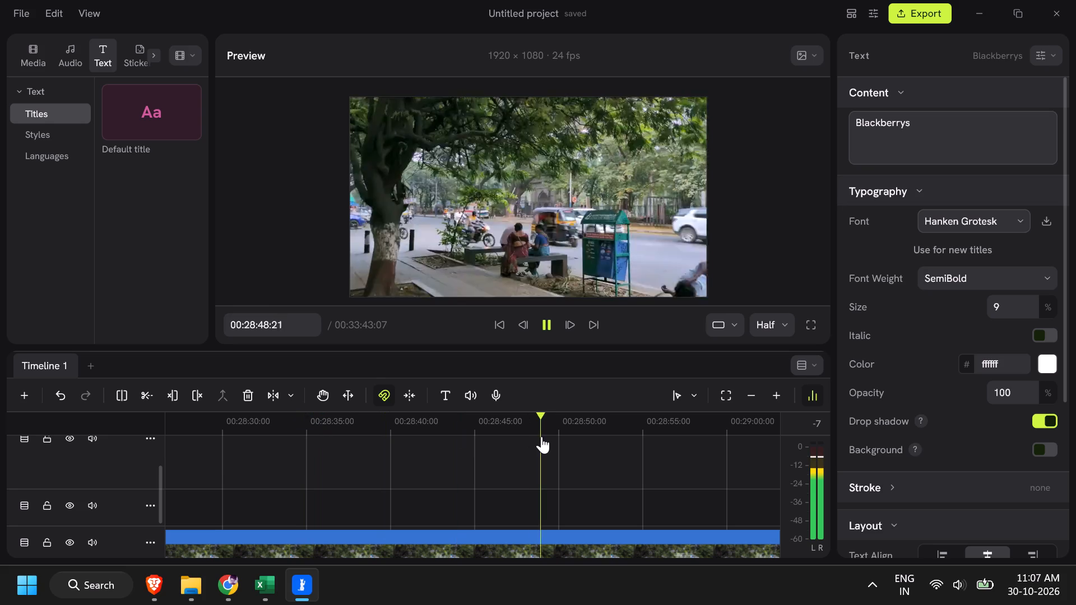
pyautogui.moveTo(541, 436); pyautogui.dragTo(671, 442)
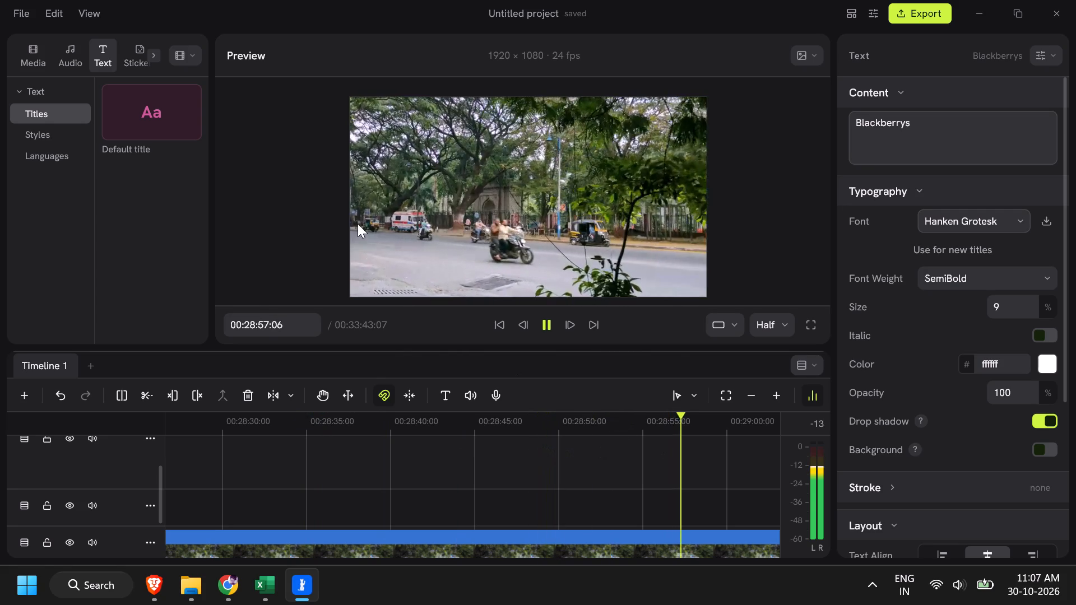
# Pause at 00:28:59:18 and replace the selected Blackberrys title's text with "Chatrapati Sambhaji Maharaj udyan".
pyautogui.click(547, 320)
pyautogui.moveTo(950, 120); pyautogui.dragTo(824, 134)
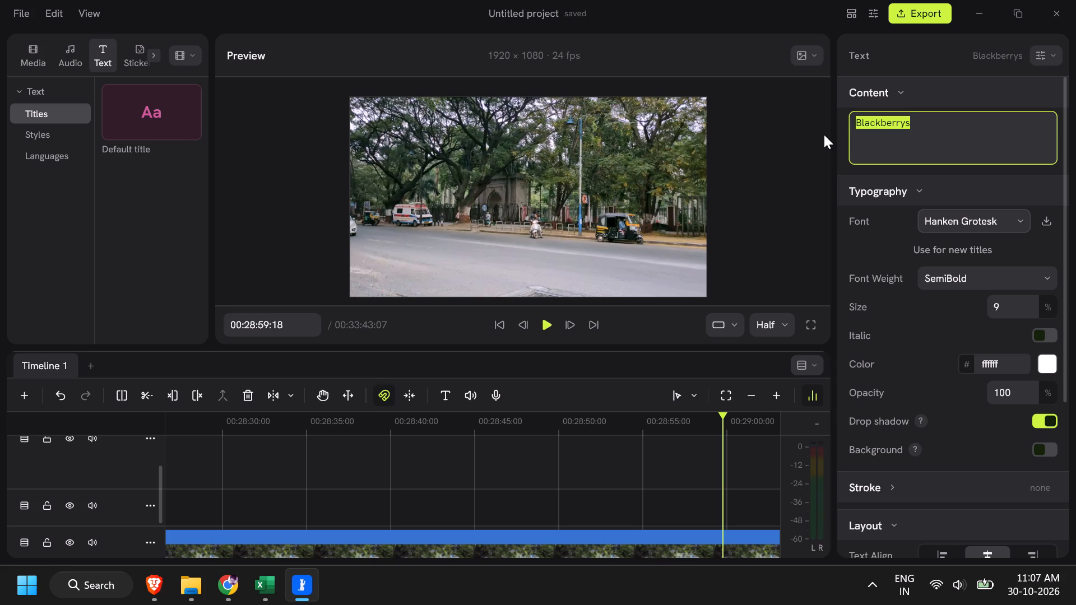
pyautogui.write('CHat')
pyautogui.press('BackSpace')
pyautogui.press('BackSpace')
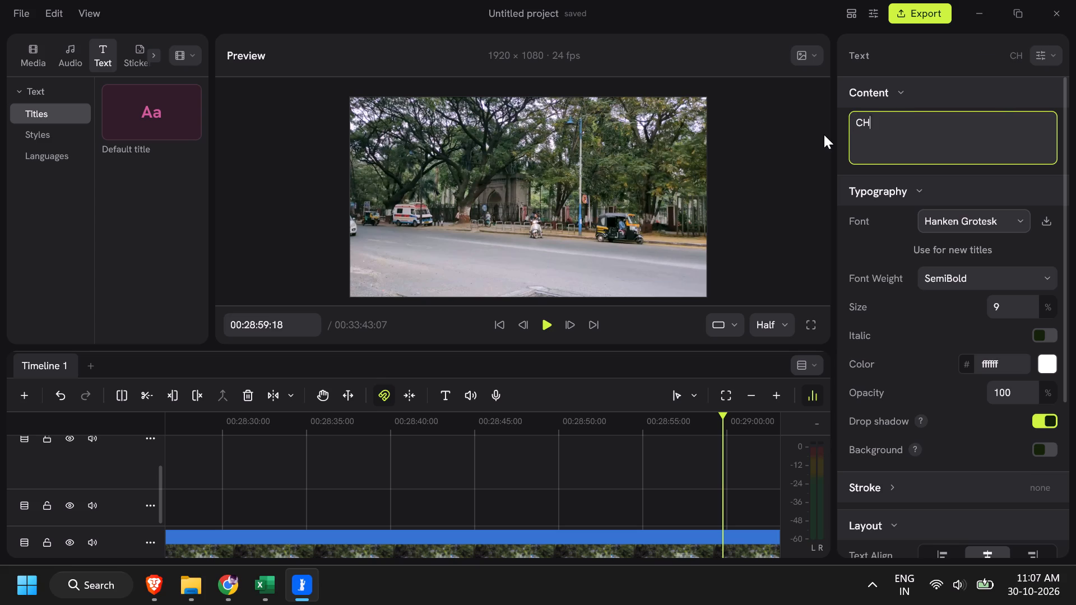
pyautogui.press('BackSpace')
pyautogui.write('hatrapati')
pyautogui.press('space')
pyautogui.write('Sma')
pyautogui.press('BackSpace')
pyautogui.press('BackSpace')
pyautogui.write('ambh')
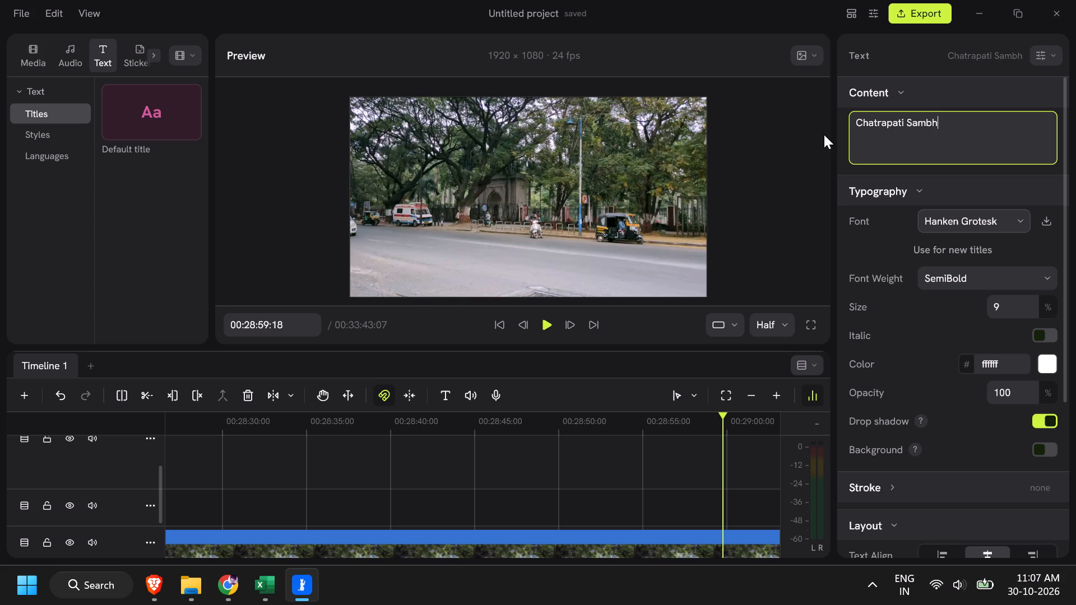
pyautogui.write('aji maharaj')
pyautogui.press('space')
pyautogui.press('BackSpace')
pyautogui.press('BackSpace')
pyautogui.press('BackSpace')
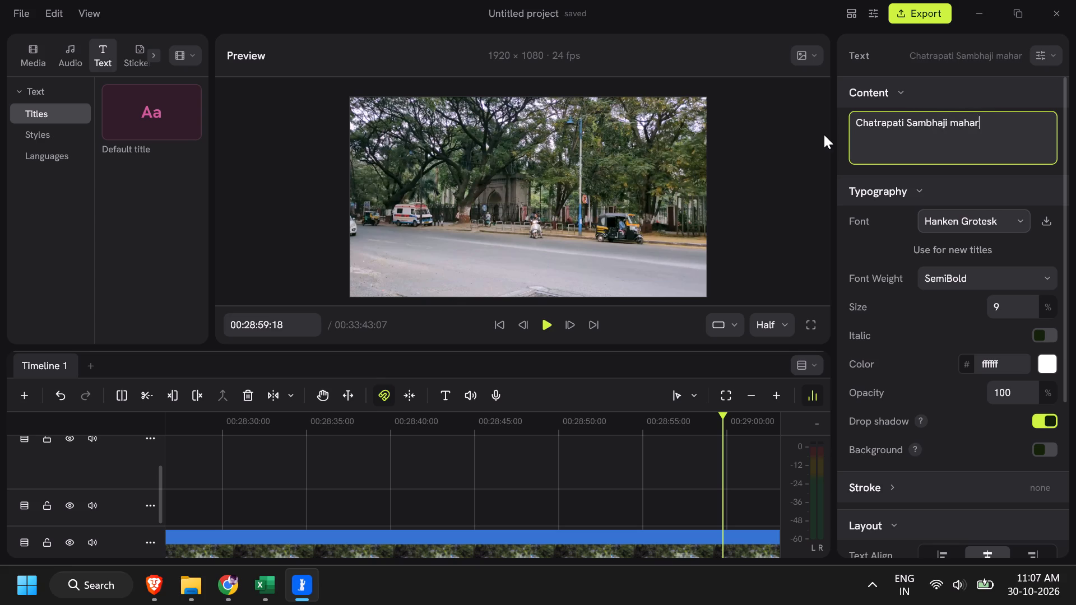
pyautogui.press('BackSpace')
pyautogui.press('BackSpace')
pyautogui.press('BackSpace')
pyautogui.press('BackSpace')
pyautogui.press('BackSpace')
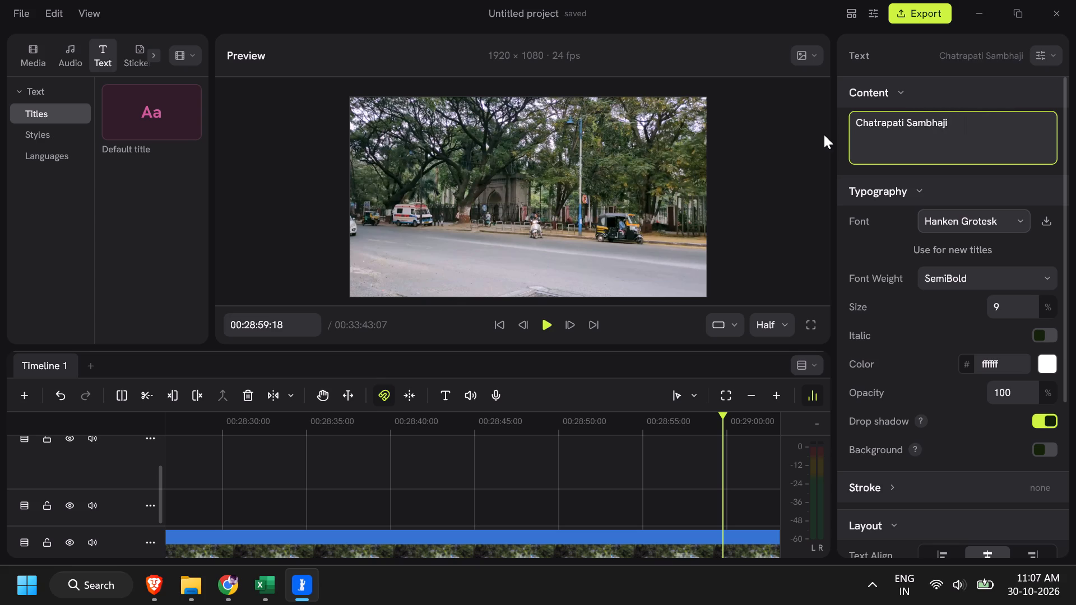
pyautogui.write('MA')
pyautogui.press('BackSpace')
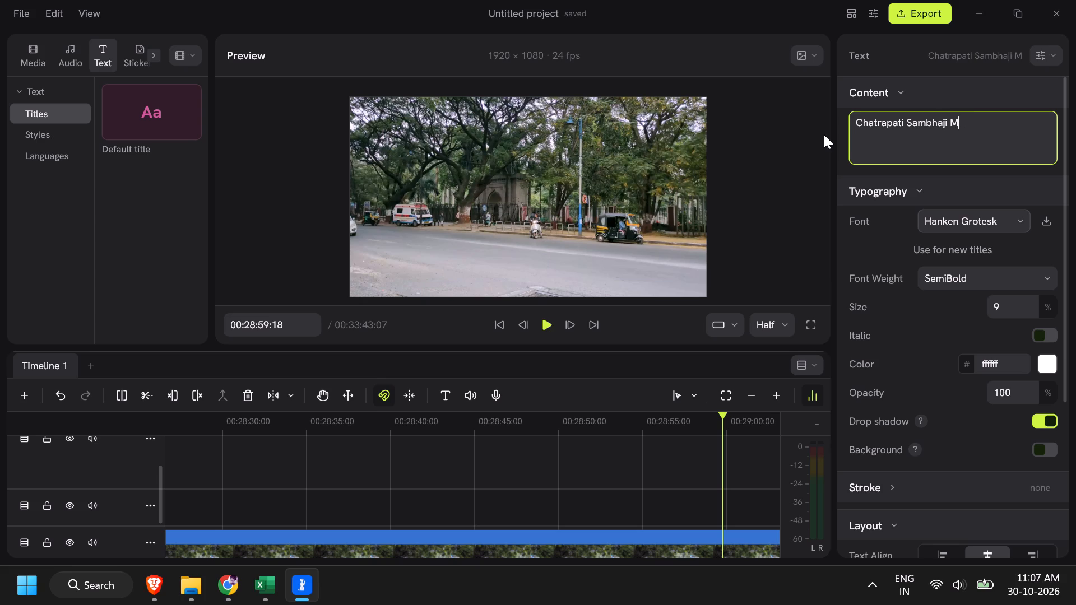
pyautogui.write('aharaj udya')
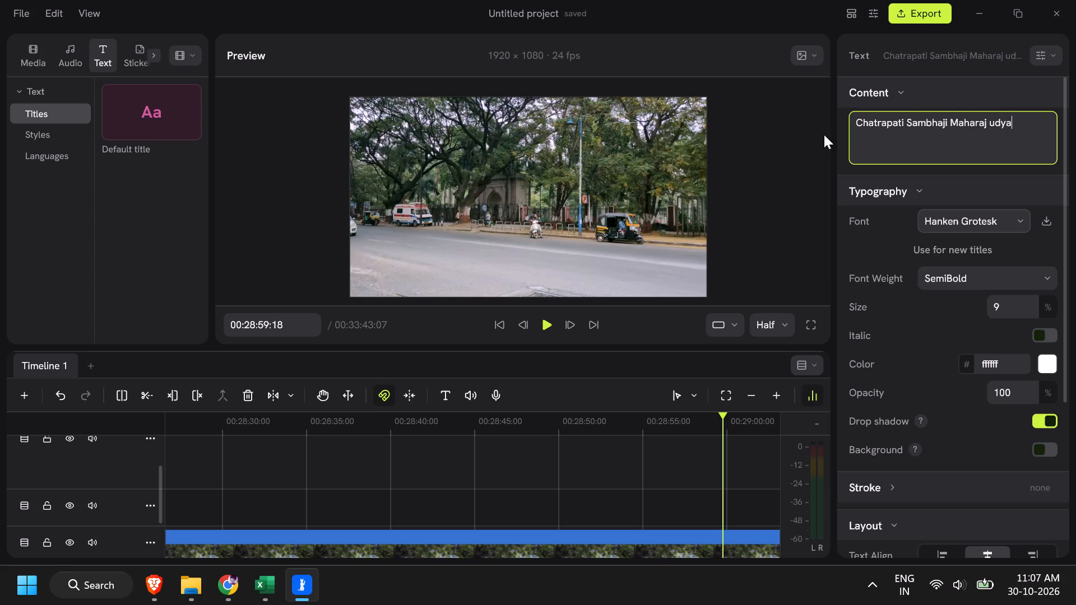
pyautogui.press('BackSpace')
pyautogui.write('an')
# Add a new default title at 00:28:59:18 reading "Chatrapti Sambhaji Maharaj Udyan".
pyautogui.click(133, 99)
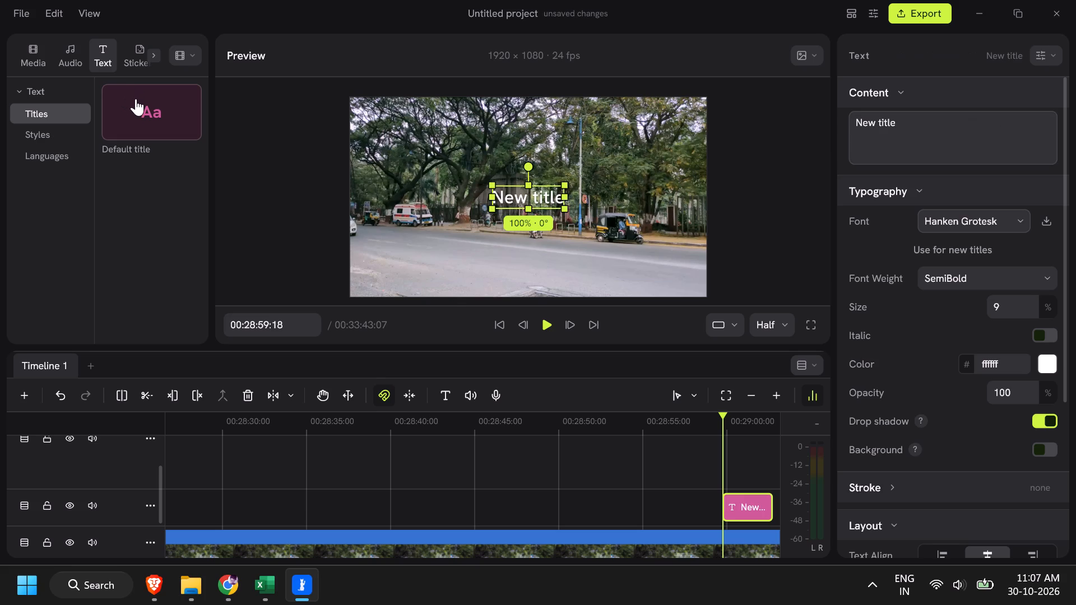
pyautogui.moveTo(906, 126); pyautogui.dragTo(803, 119)
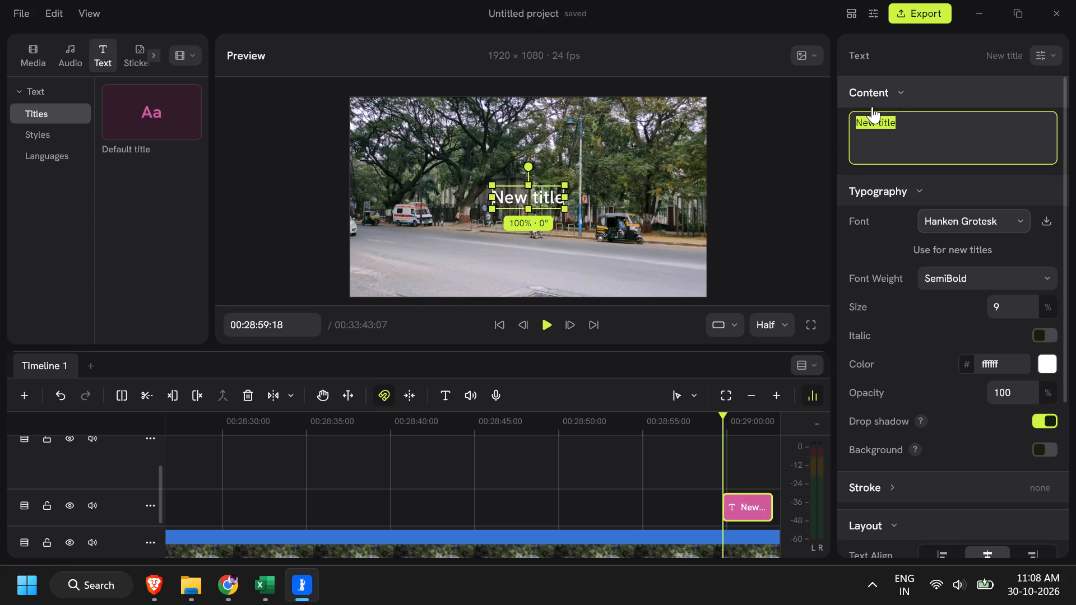
pyautogui.write('Chatrapti Samnbahji')
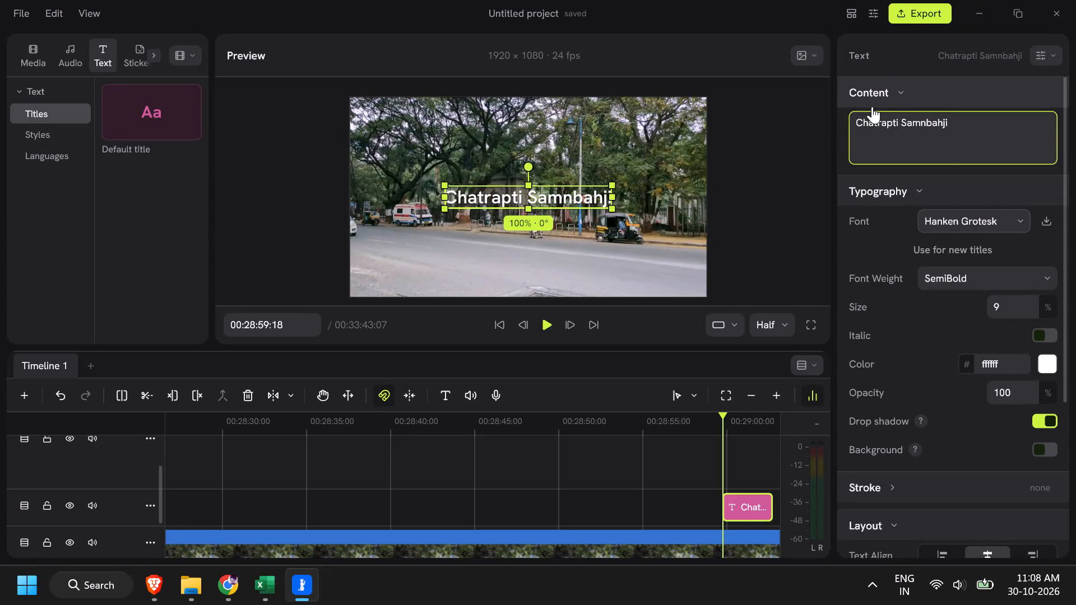
pyautogui.press('BackSpace')
pyautogui.press('BackSpace')
pyautogui.press('BackSpace')
pyautogui.press('BackSpace')
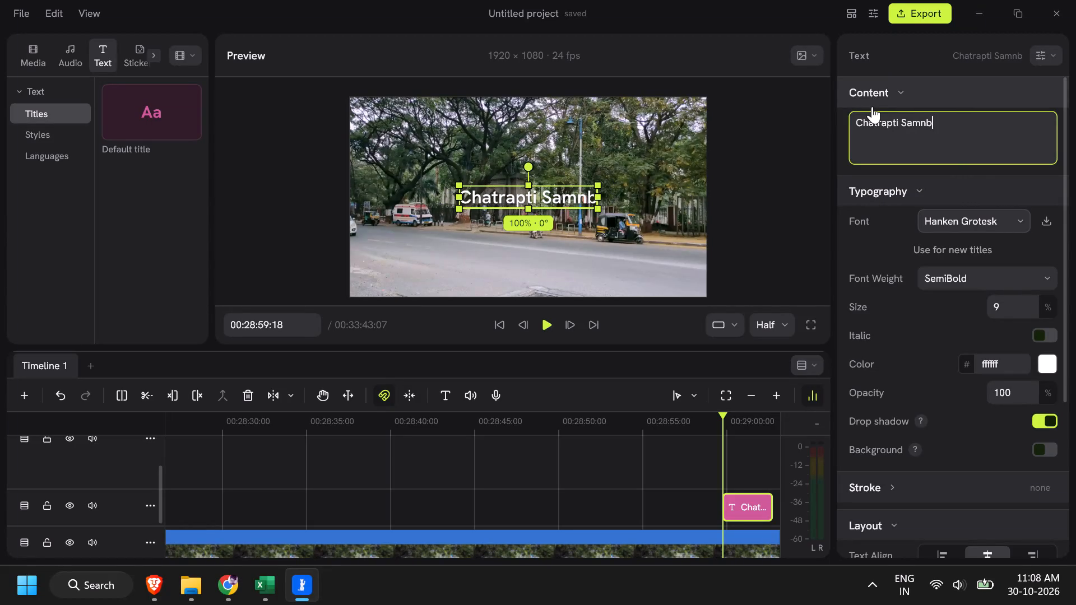
pyautogui.write('haji')
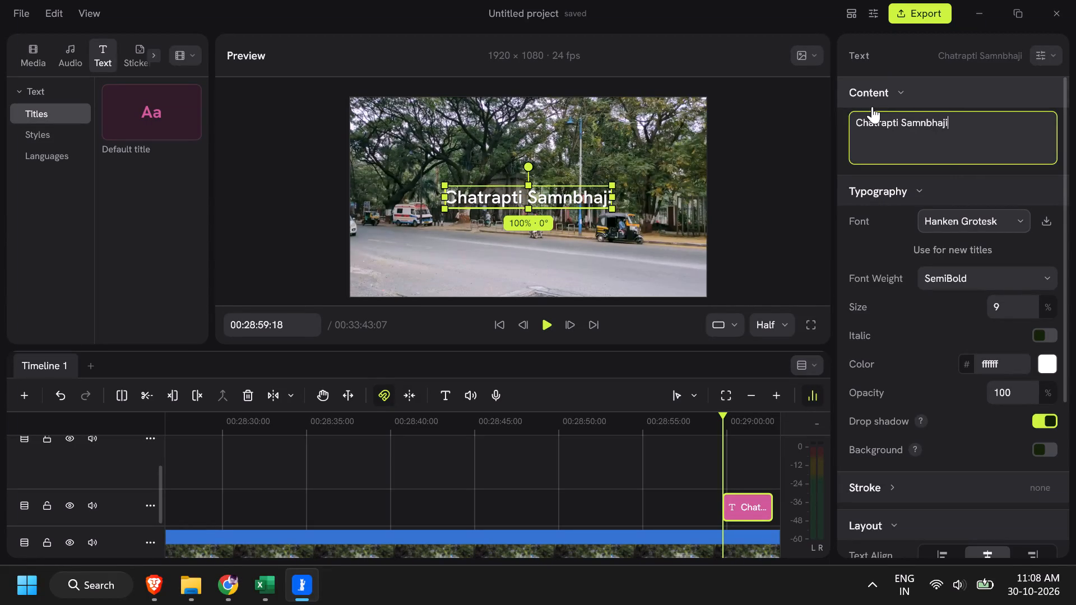
pyautogui.press('space')
pyautogui.write('Amhr')
pyautogui.press('BackSpace')
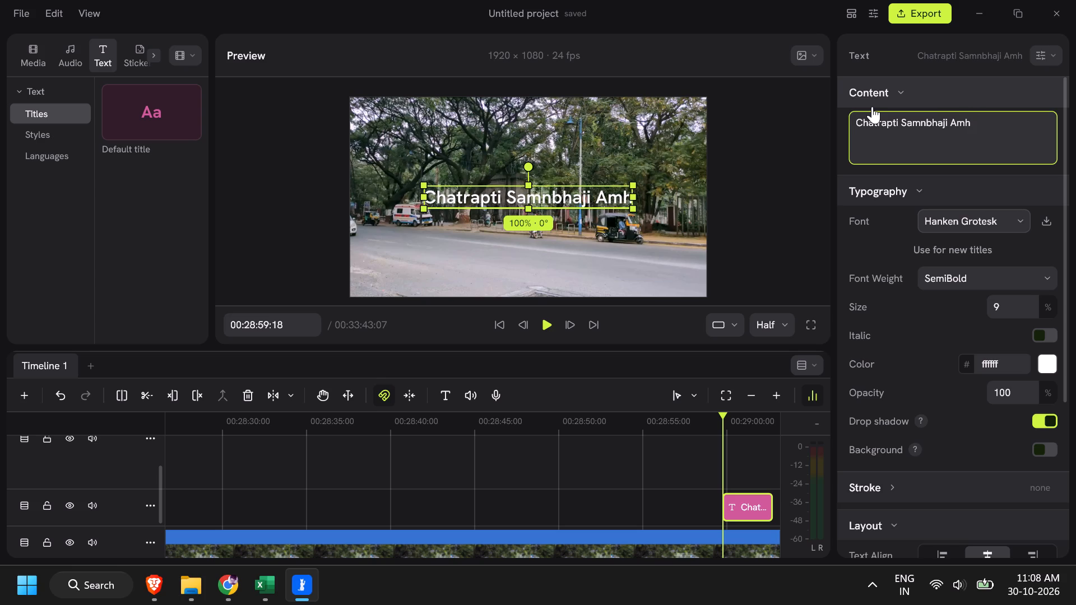
pyautogui.press('BackSpace')
pyautogui.press('BackSpace')
pyautogui.press('BackSpace')
pyautogui.press('BackSpace')
pyautogui.press('BackSpace')
pyautogui.press('BackSpace')
pyautogui.press('BackSpace')
pyautogui.press('BackSpace')
pyautogui.press('BackSpace')
pyautogui.press('BackSpace')
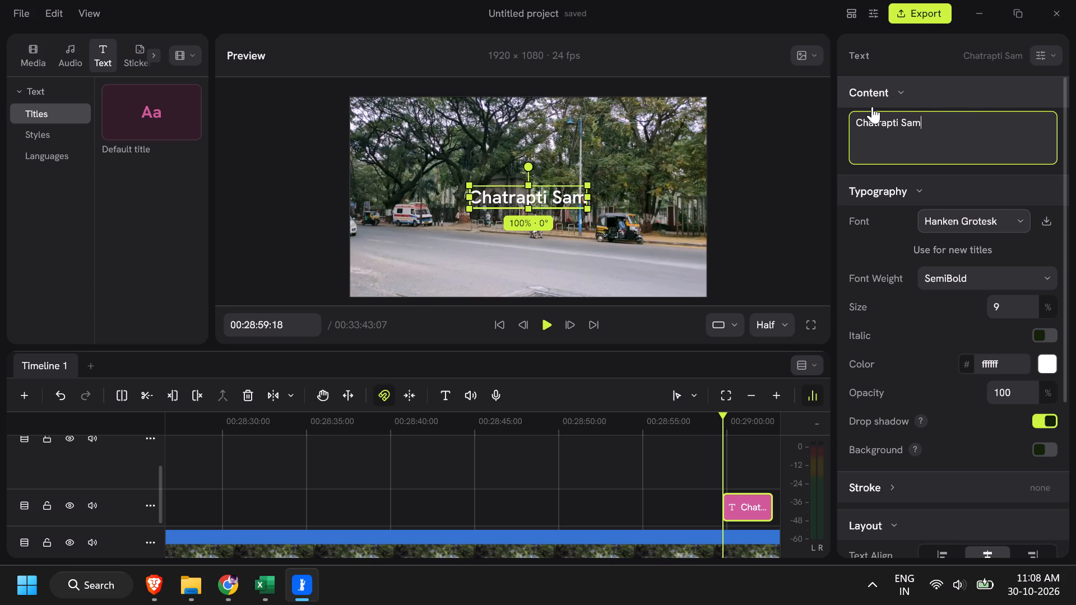
pyautogui.write('bhaji Am')
pyautogui.press('BackSpace')
pyautogui.press('BackSpace')
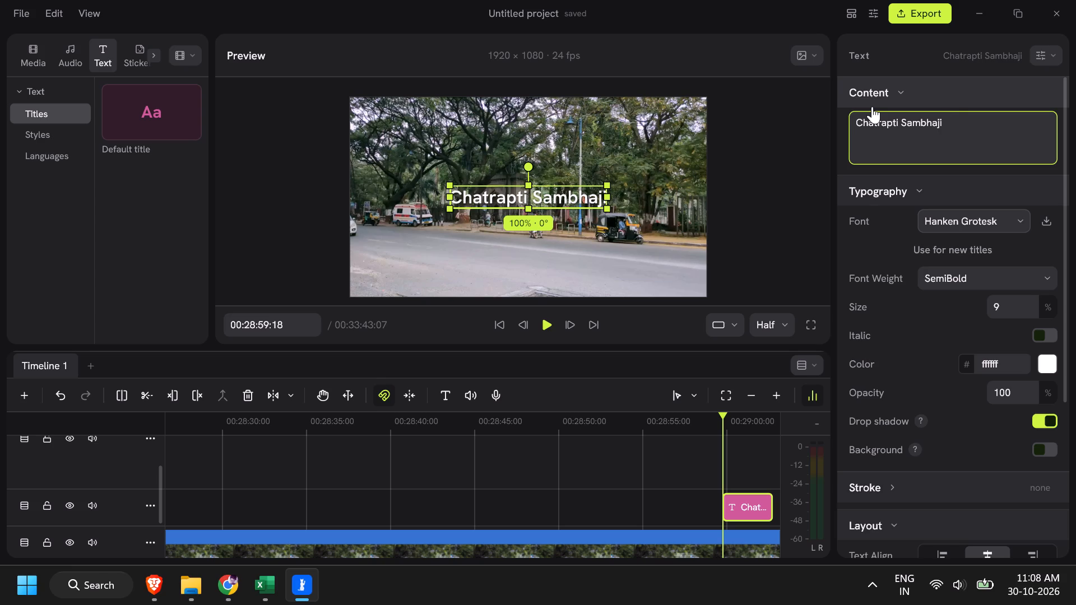
pyautogui.write('Mah')
pyautogui.write('araj')
pyautogui.press('space')
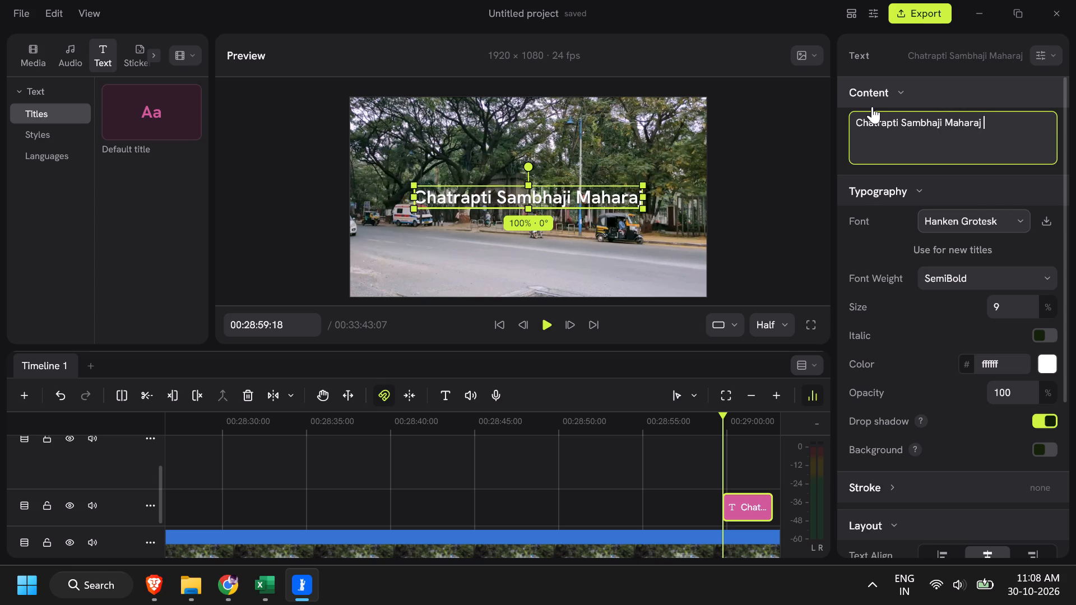
pyautogui.write('UD')
pyautogui.press('BackSpace')
pyautogui.write('dyan')
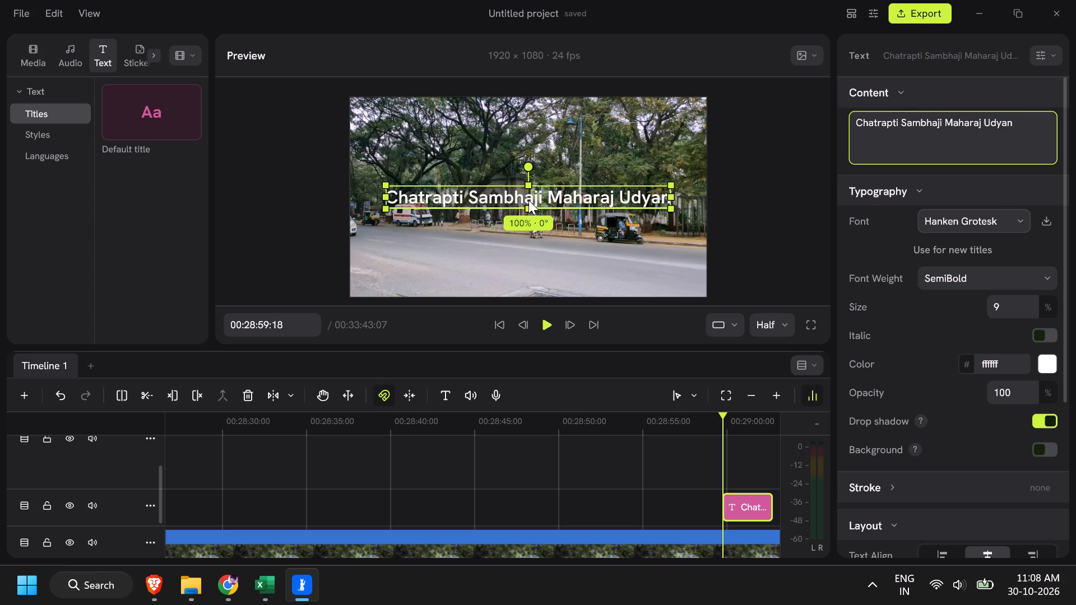
# Place the "Chatrapti Sambhaji Maharaj Udyan" title over the trees in the upper part of the video frame, centred horizontally.
pyautogui.moveTo(529, 199); pyautogui.dragTo(531, 207)
pyautogui.moveTo(530, 203); pyautogui.dragTo(531, 260)
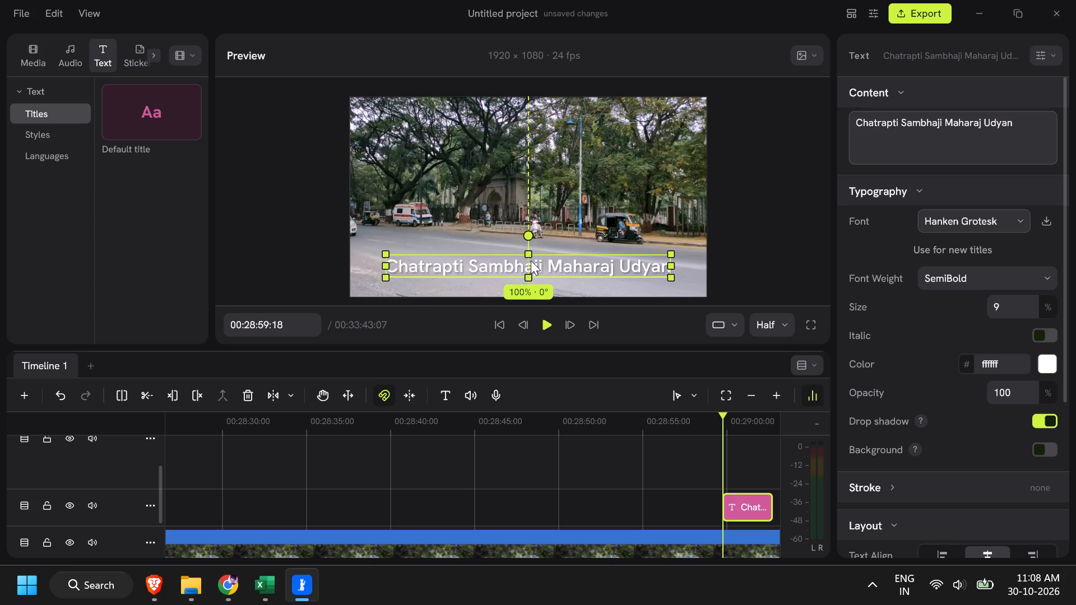
pyautogui.moveTo(531, 260); pyautogui.dragTo(531, 133)
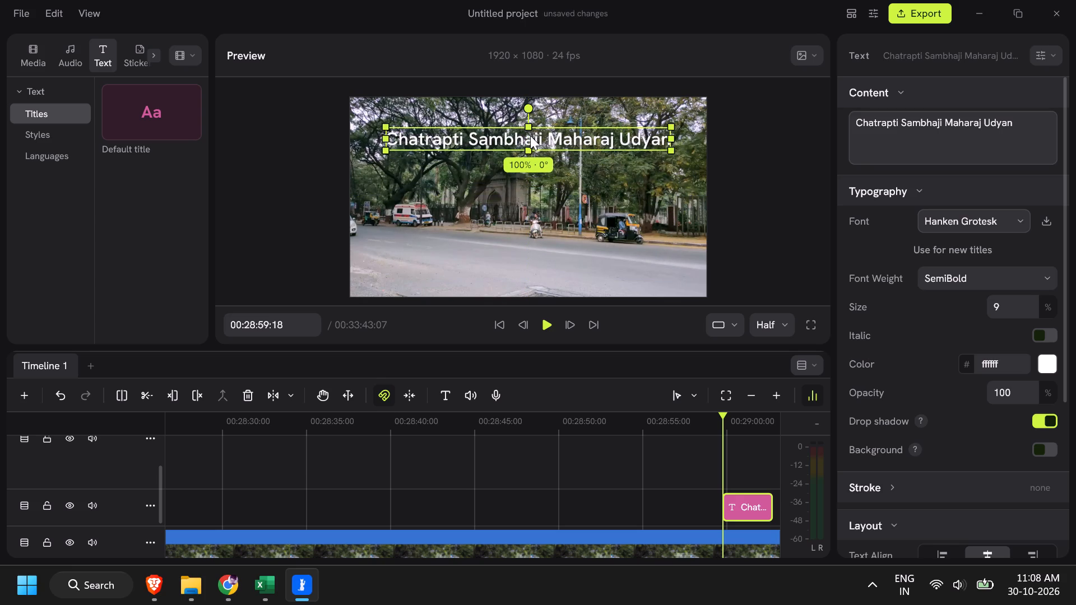
# Resume playback from 00:28:59:18 to check the footage past the park entrance.
pyautogui.click(543, 325)
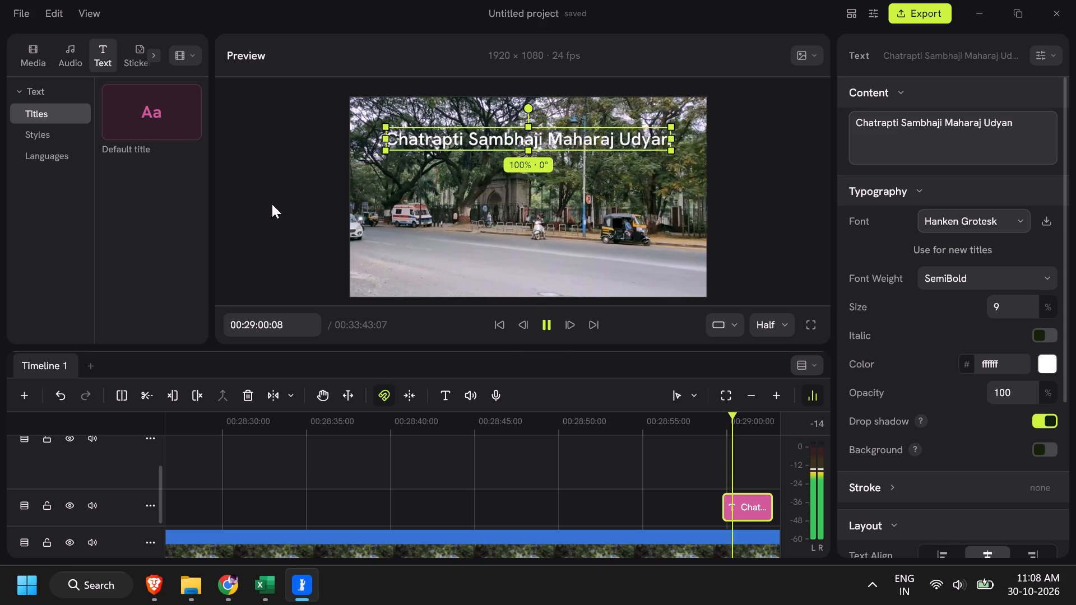
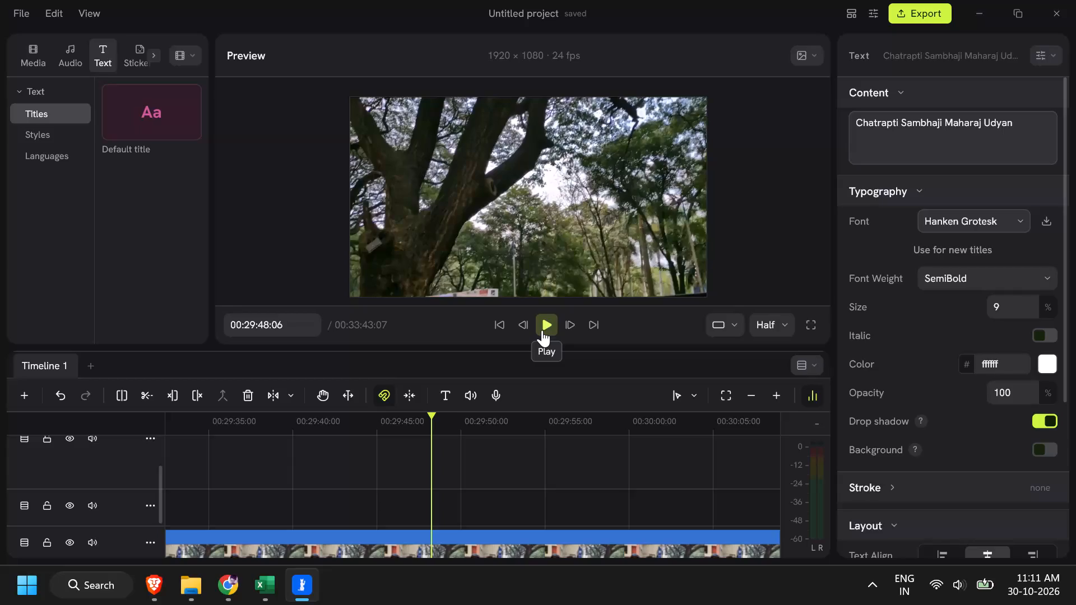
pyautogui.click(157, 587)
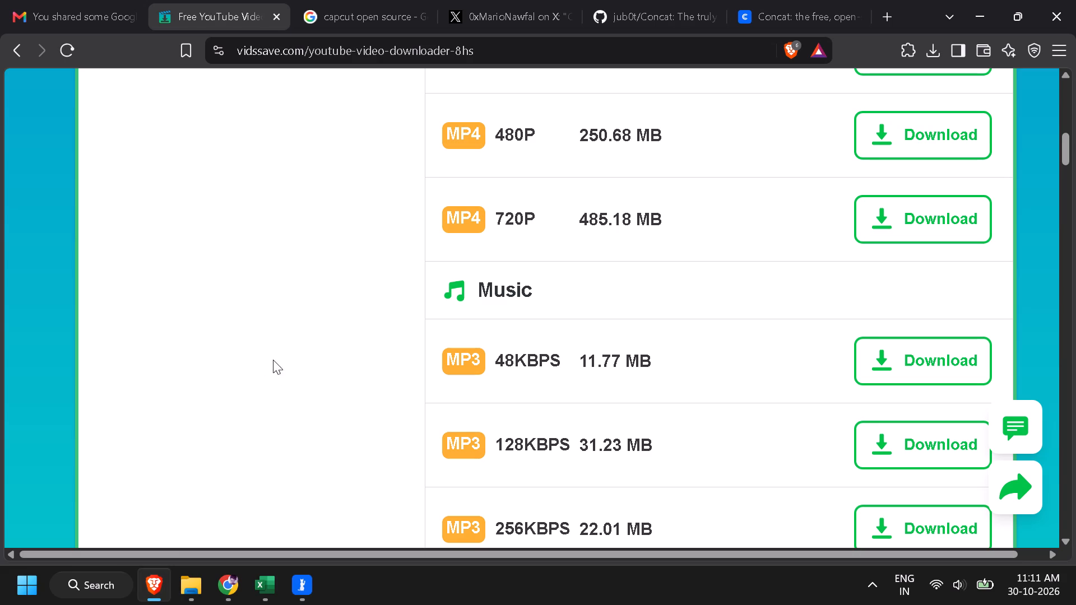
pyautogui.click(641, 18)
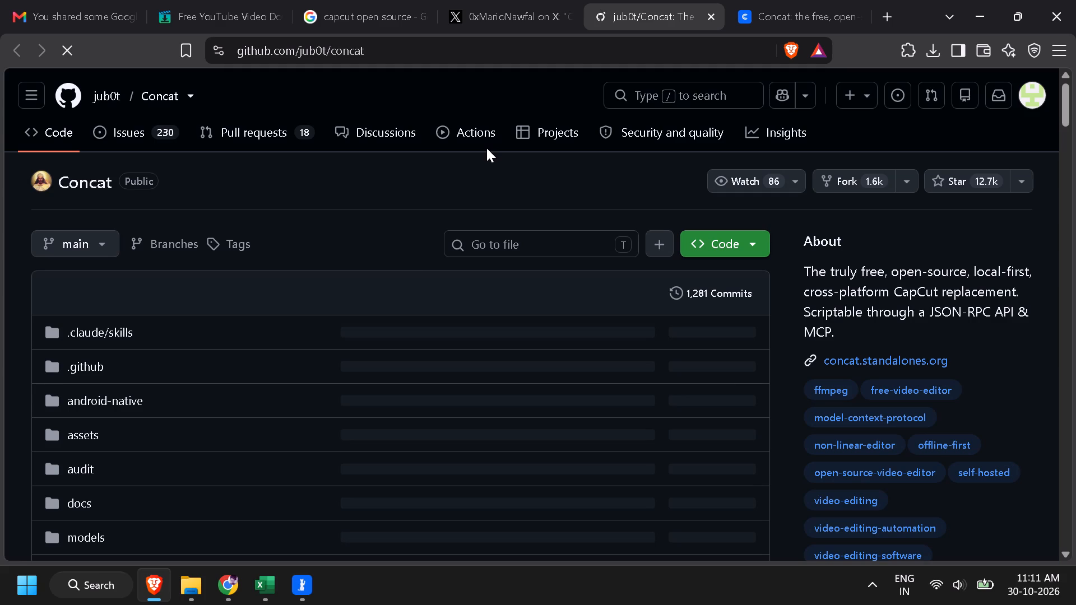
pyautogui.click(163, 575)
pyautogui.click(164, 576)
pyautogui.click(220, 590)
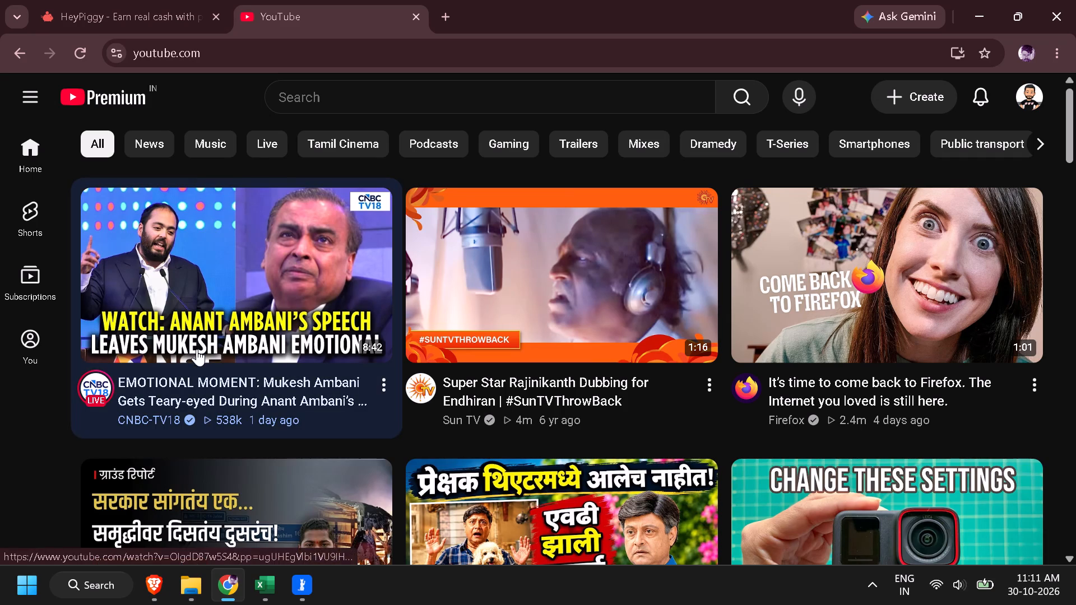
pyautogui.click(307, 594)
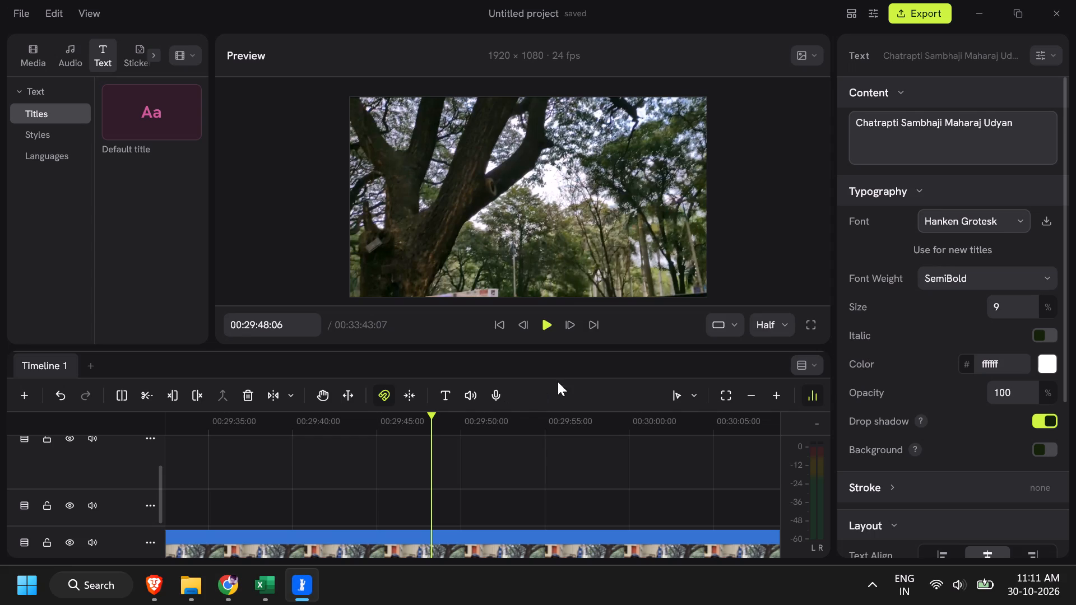
# Play and skim the street footage from 00:29:48:06, looking for further places to title, and pause at 00:31:30:12.
pyautogui.click(551, 322)
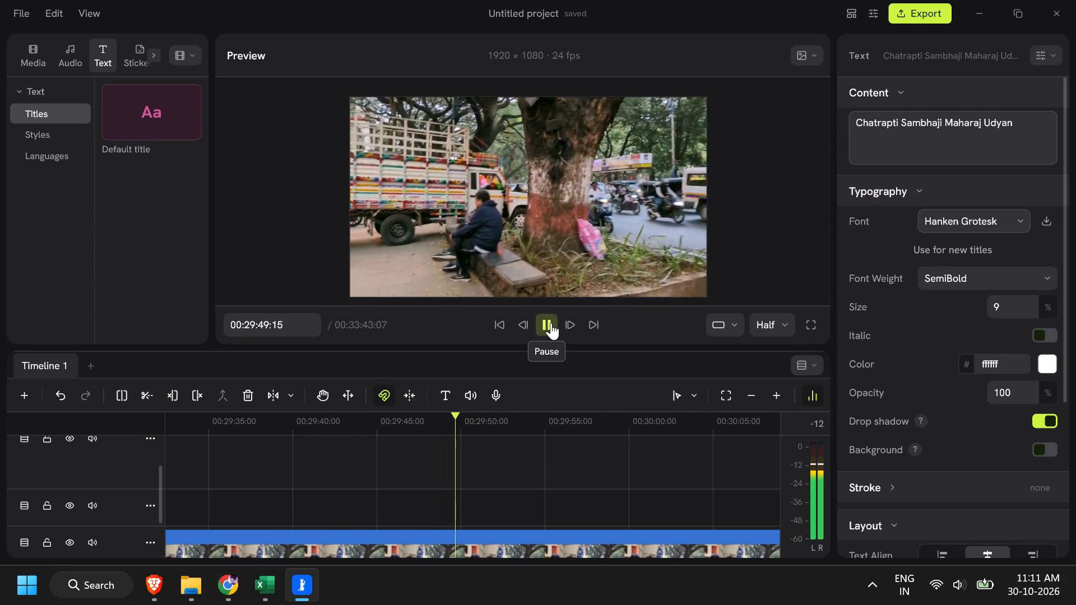
pyautogui.moveTo(488, 416); pyautogui.dragTo(501, 419)
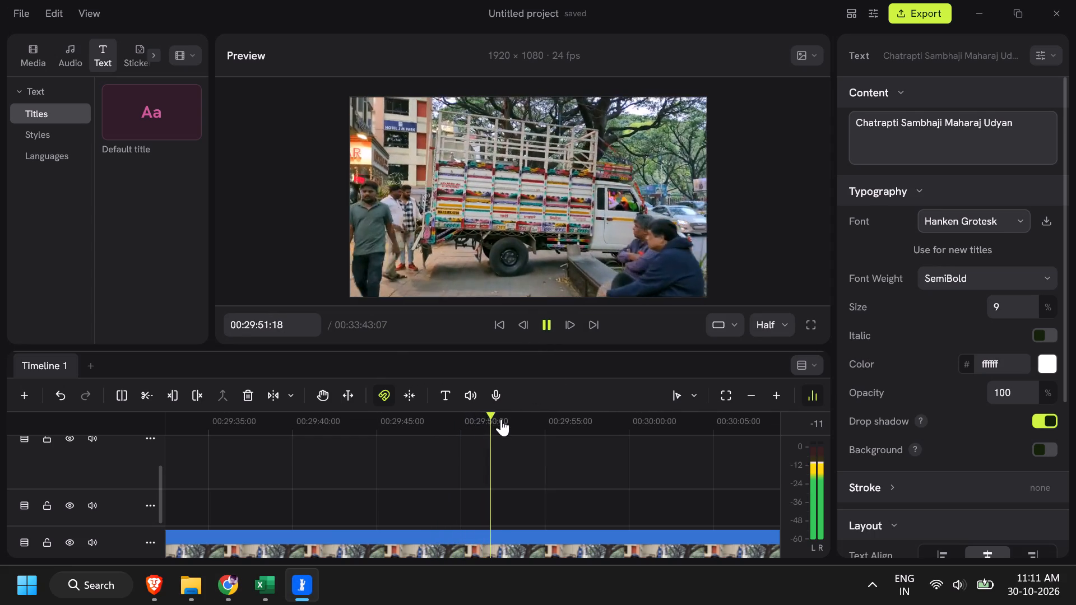
pyautogui.moveTo(501, 419); pyautogui.dragTo(546, 426)
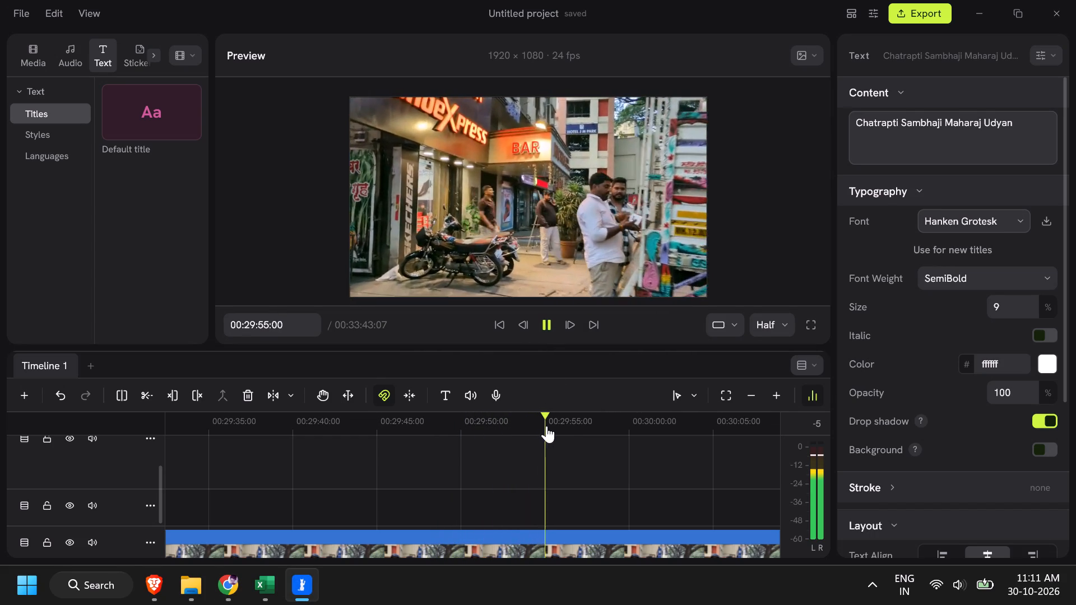
pyautogui.moveTo(546, 426); pyautogui.dragTo(605, 431)
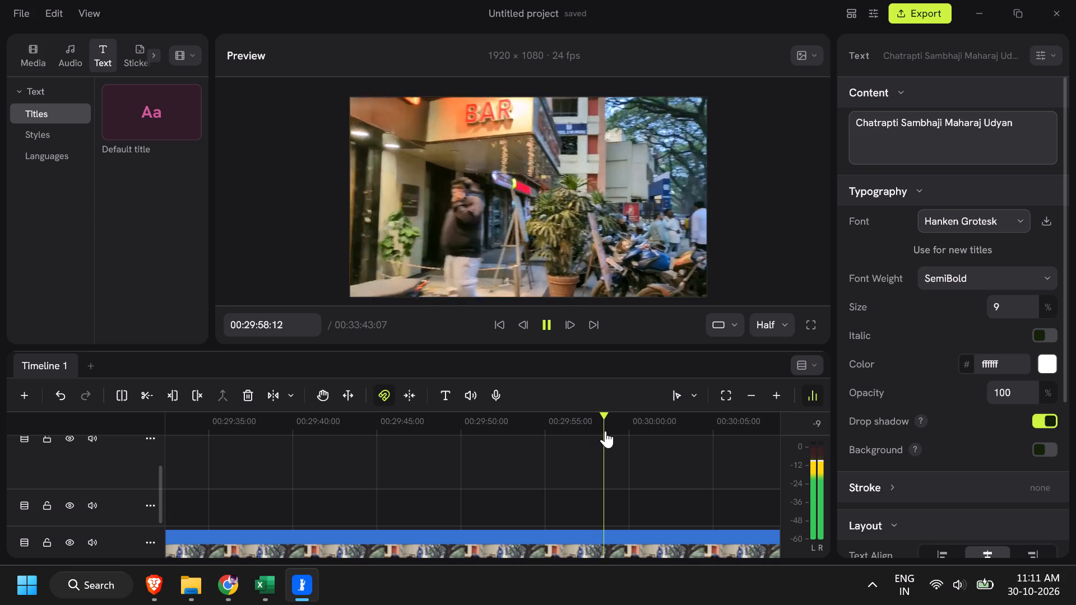
pyautogui.moveTo(605, 431); pyautogui.dragTo(679, 441)
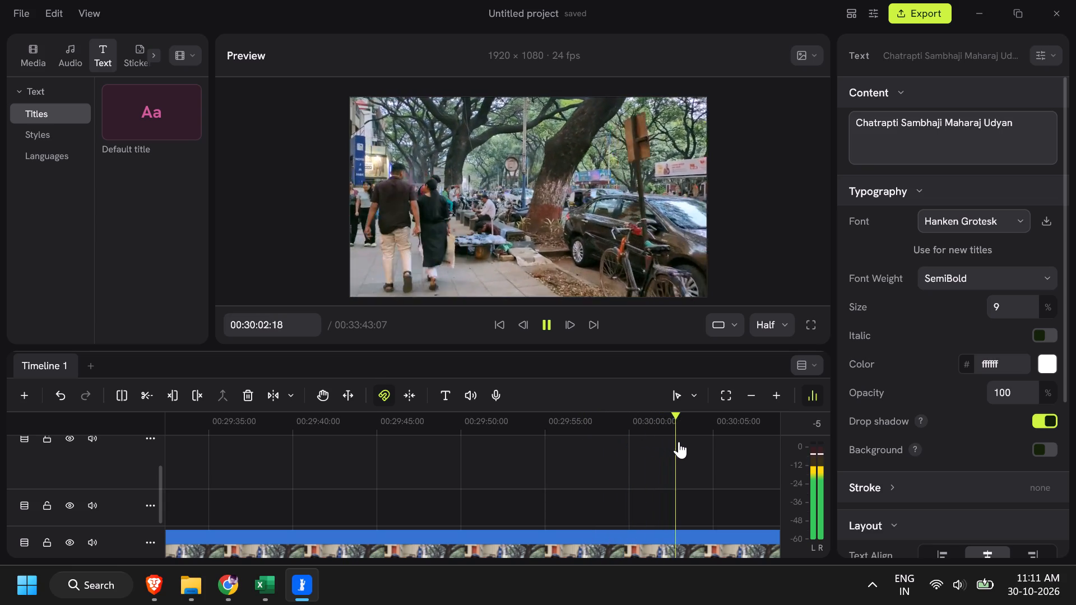
pyautogui.moveTo(679, 441); pyautogui.dragTo(727, 443)
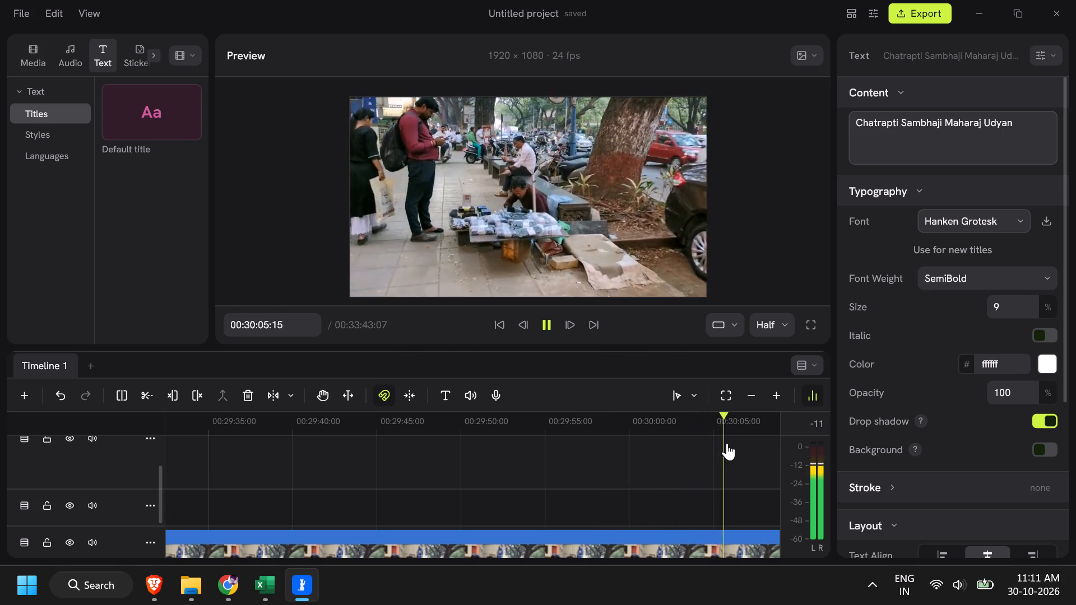
pyautogui.moveTo(727, 443); pyautogui.dragTo(744, 445)
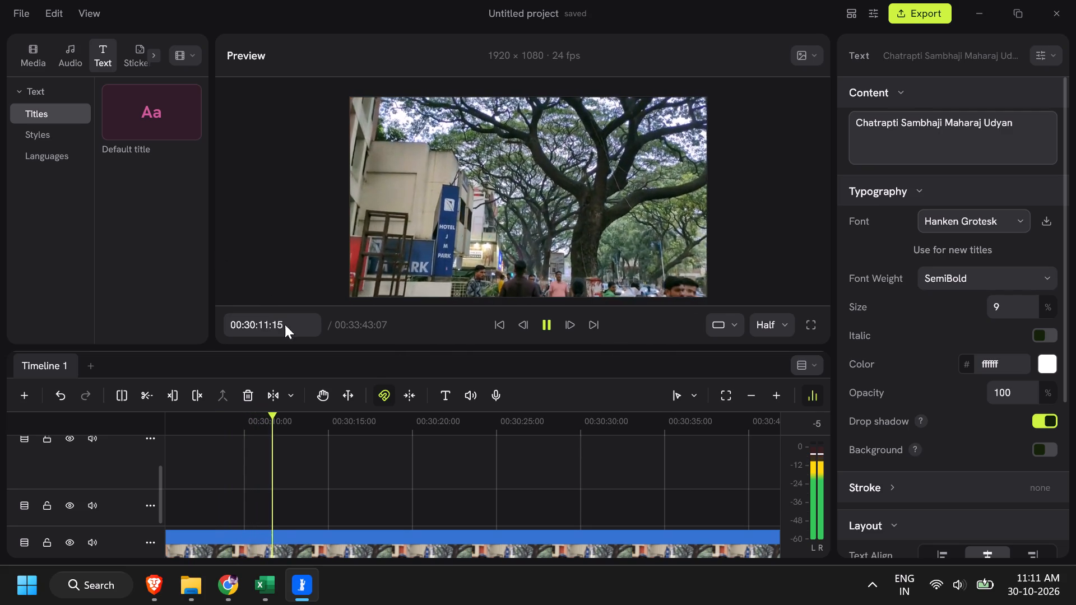
pyautogui.moveTo(300, 413); pyautogui.dragTo(303, 413)
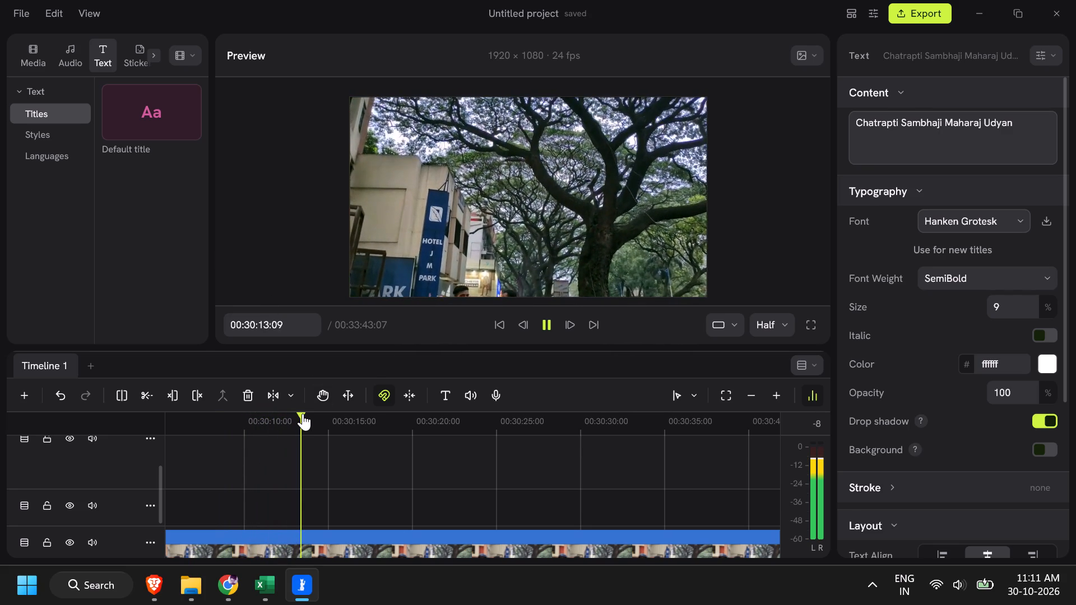
pyautogui.moveTo(303, 413); pyautogui.dragTo(516, 430)
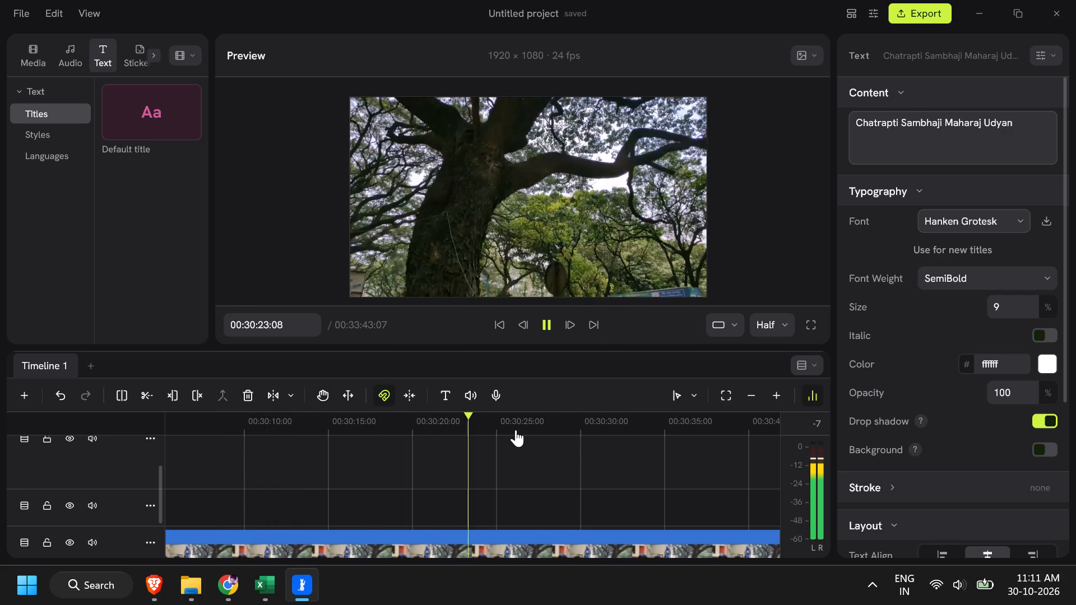
pyautogui.moveTo(516, 430); pyautogui.dragTo(695, 447)
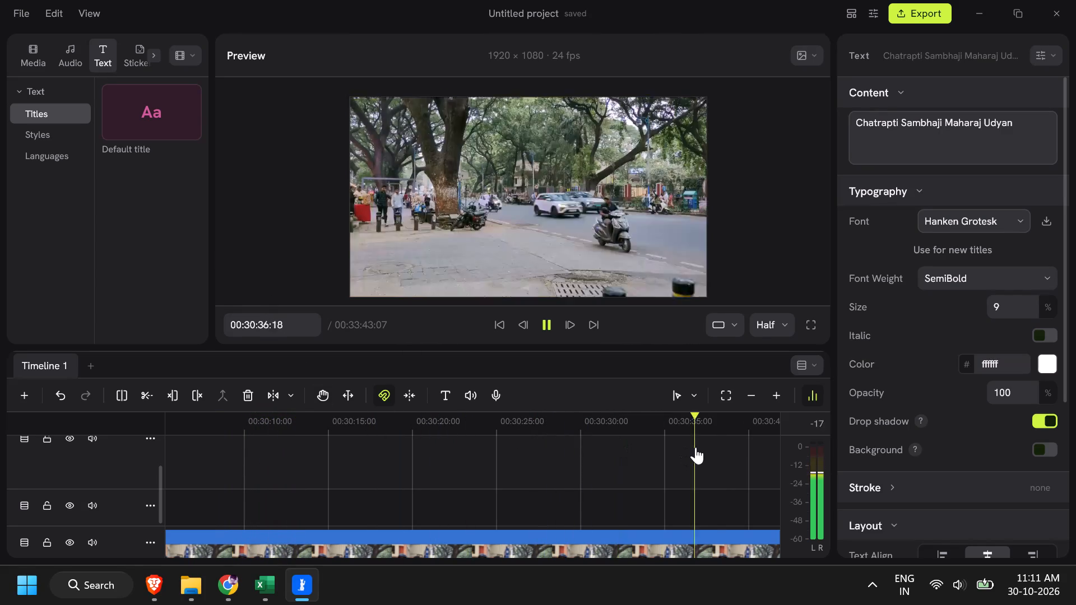
pyautogui.moveTo(695, 447); pyautogui.dragTo(717, 447)
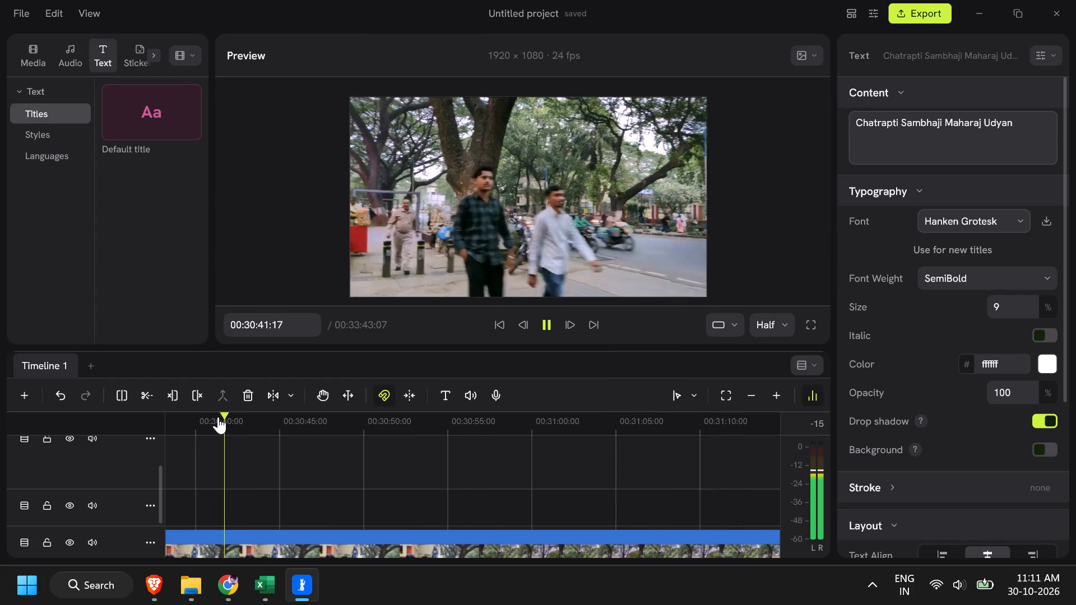
pyautogui.moveTo(232, 418); pyautogui.dragTo(396, 435)
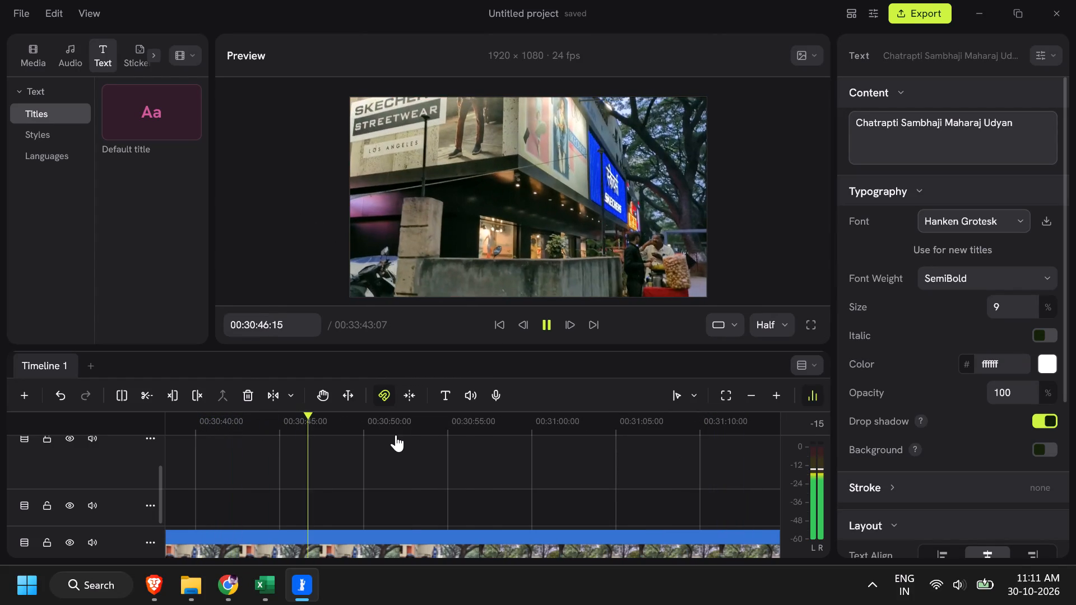
pyautogui.moveTo(396, 435); pyautogui.dragTo(546, 410)
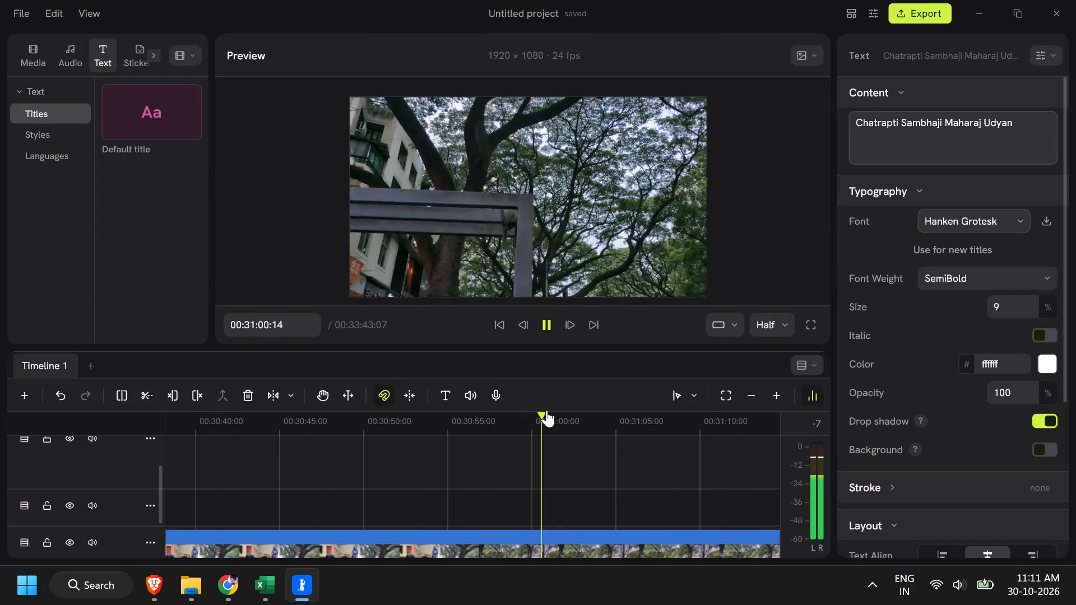
pyautogui.moveTo(546, 410); pyautogui.dragTo(625, 435)
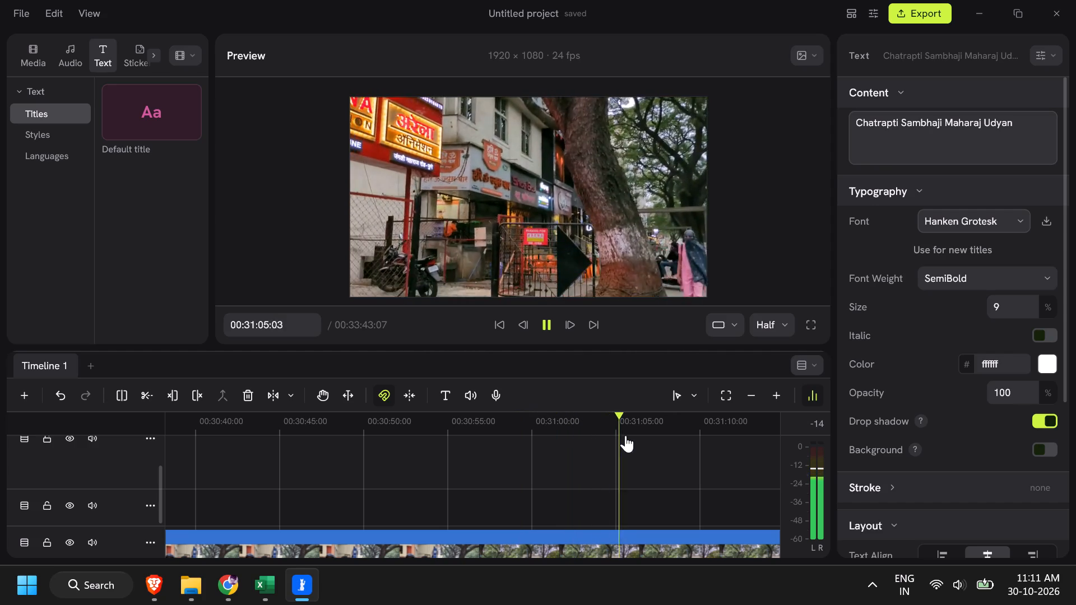
pyautogui.moveTo(625, 435); pyautogui.dragTo(719, 427)
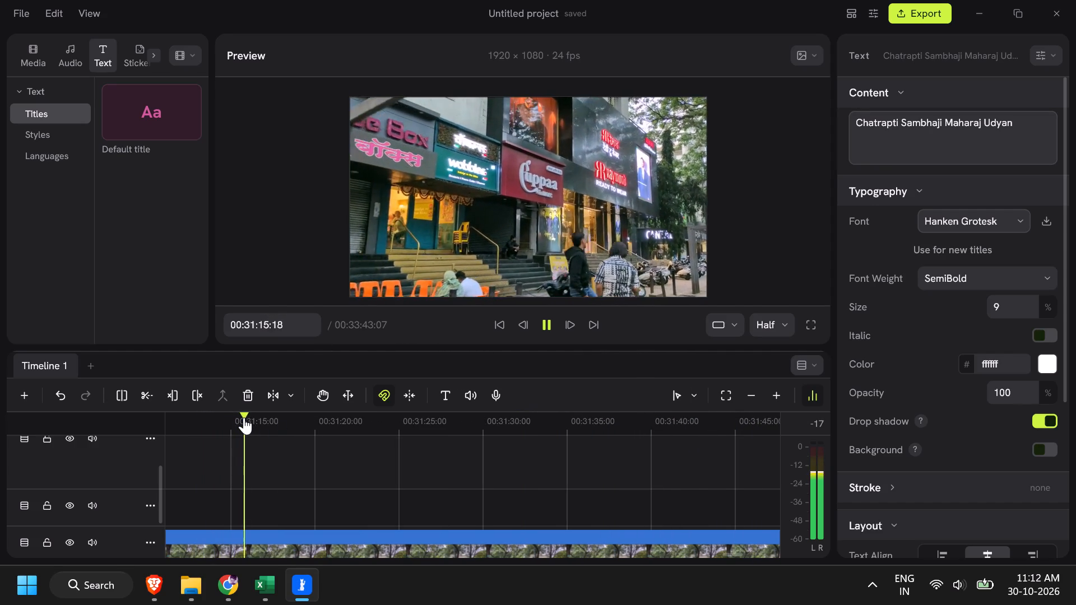
pyautogui.click(469, 467)
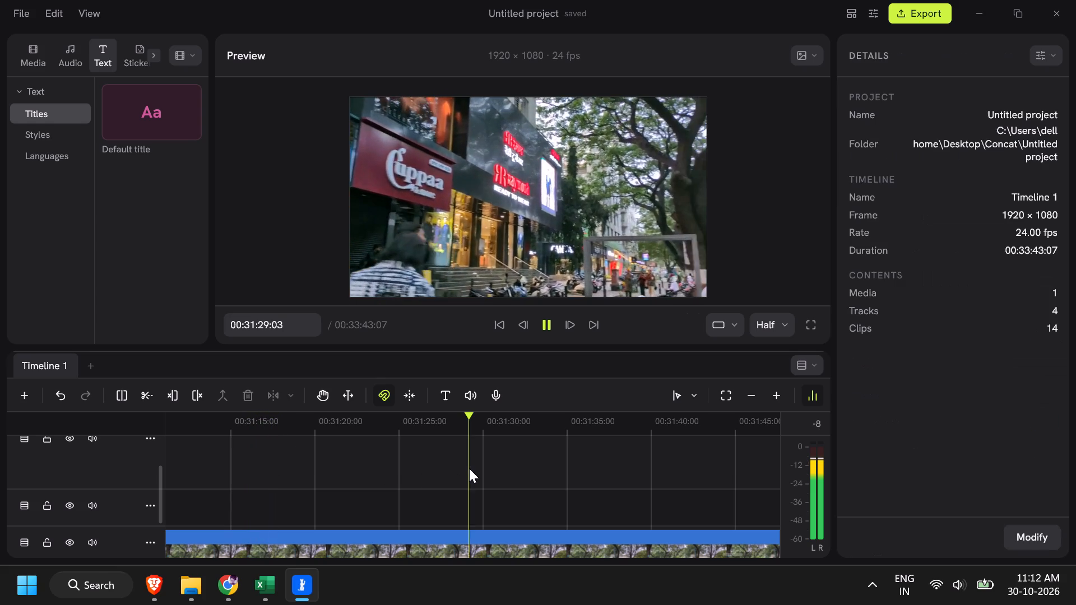
pyautogui.click(544, 331)
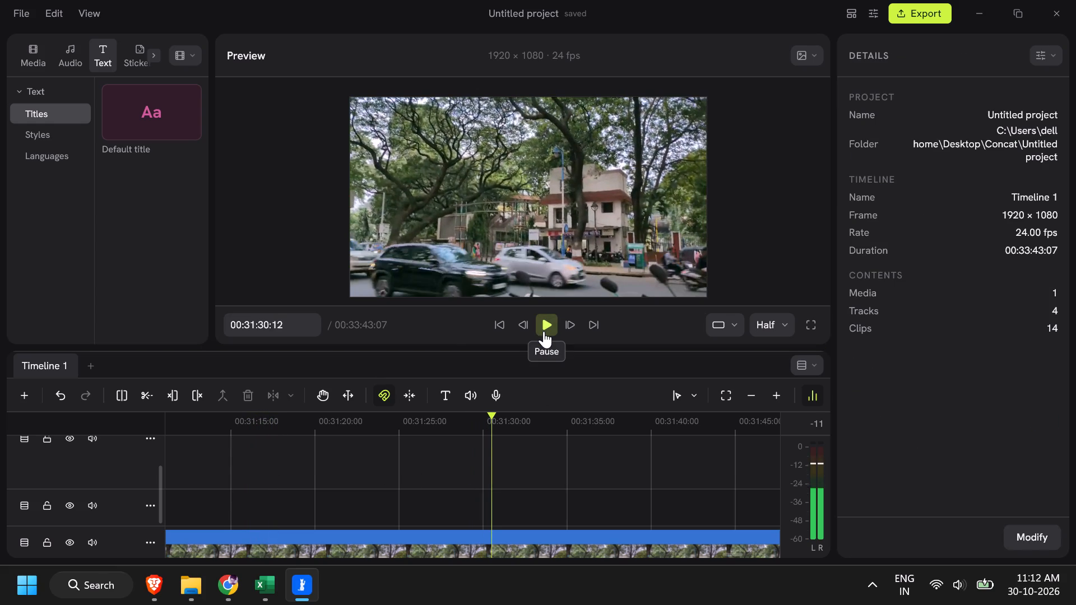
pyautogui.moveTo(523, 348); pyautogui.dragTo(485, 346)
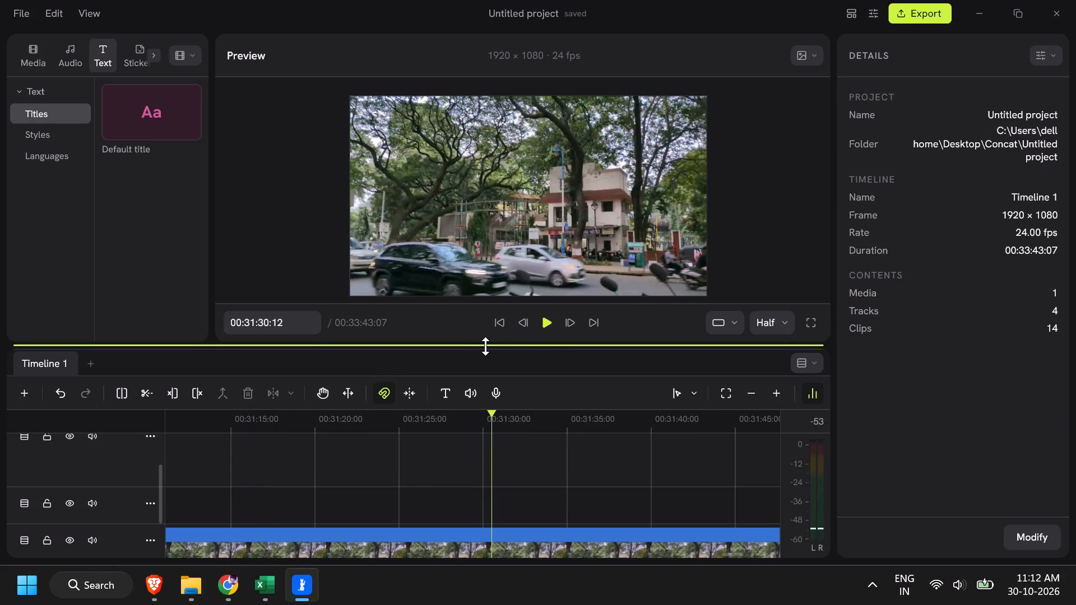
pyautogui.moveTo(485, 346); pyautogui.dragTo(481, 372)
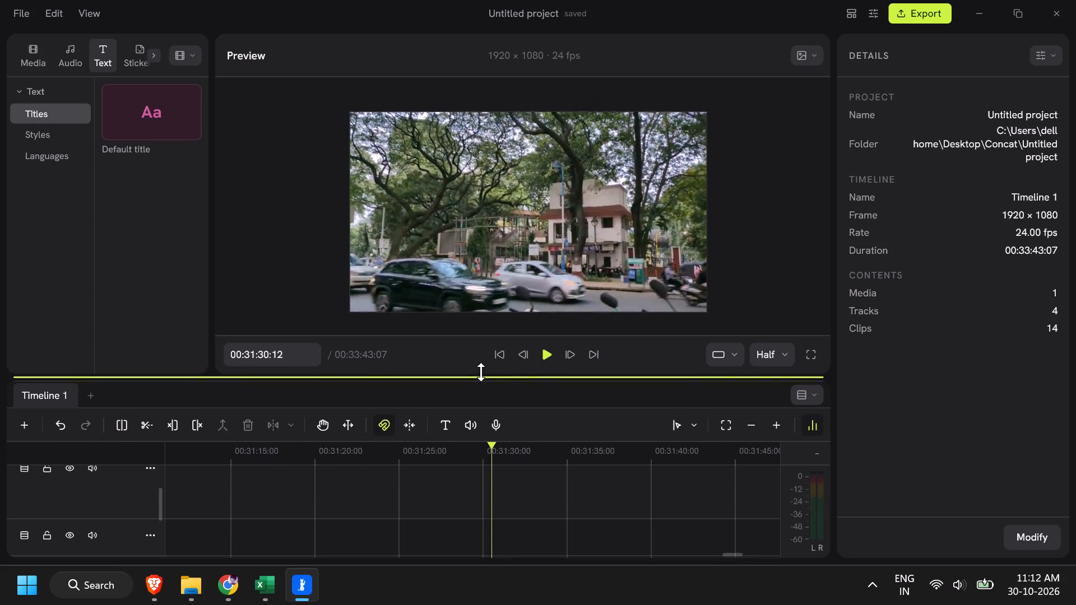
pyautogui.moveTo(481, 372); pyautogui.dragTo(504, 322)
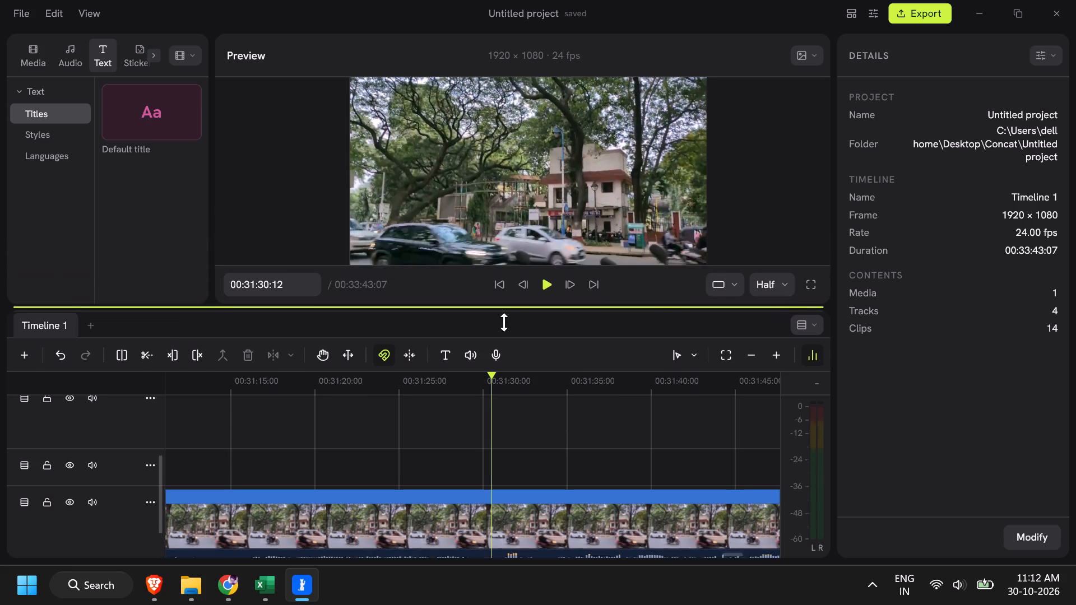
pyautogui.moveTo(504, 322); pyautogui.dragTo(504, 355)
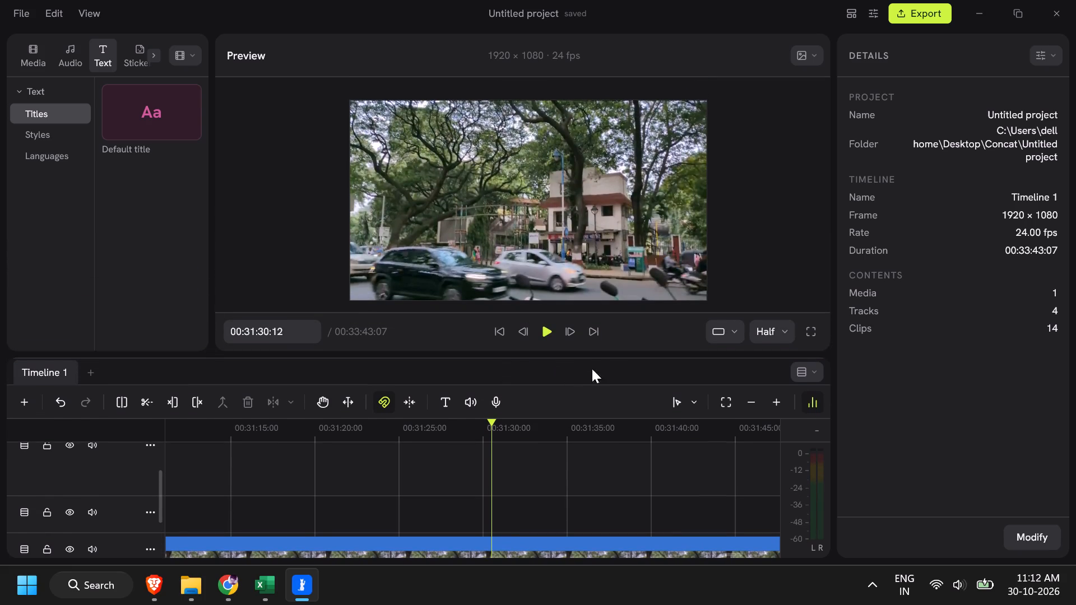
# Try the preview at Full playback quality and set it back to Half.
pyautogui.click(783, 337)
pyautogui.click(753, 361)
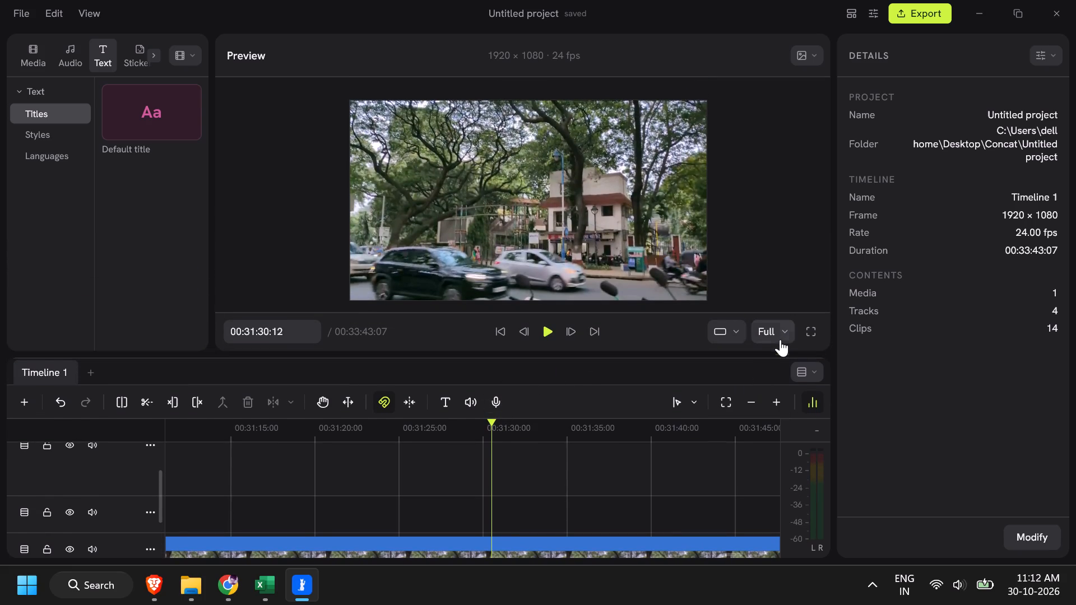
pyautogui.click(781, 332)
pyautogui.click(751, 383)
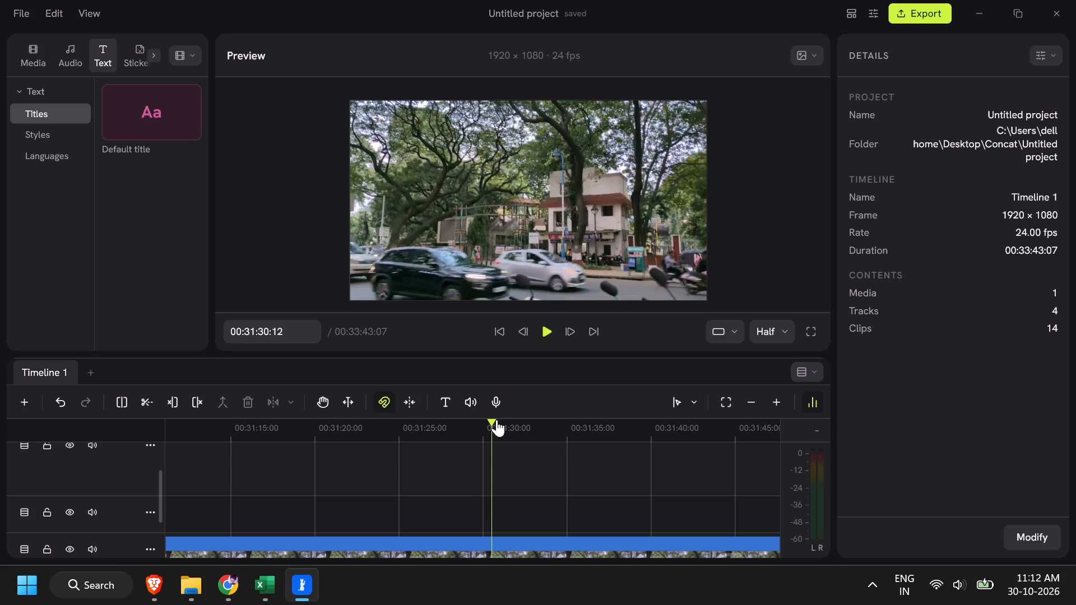
# Return the playhead to the start of the video at 00:00:00:00 and play briefly, pausing at 00:00:00:15.
pyautogui.moveTo(494, 417); pyautogui.dragTo(333, 422)
pyautogui.moveTo(493, 415); pyautogui.dragTo(480, 417)
pyautogui.moveTo(493, 426); pyautogui.dragTo(486, 425)
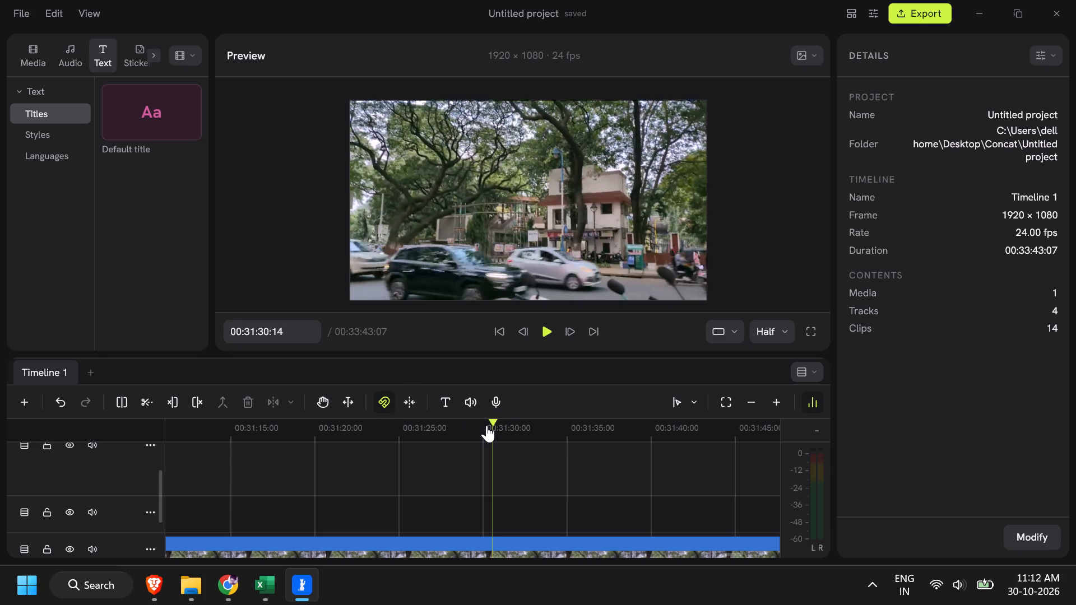
pyautogui.moveTo(486, 425); pyautogui.dragTo(0, 494)
pyautogui.click(289, 326)
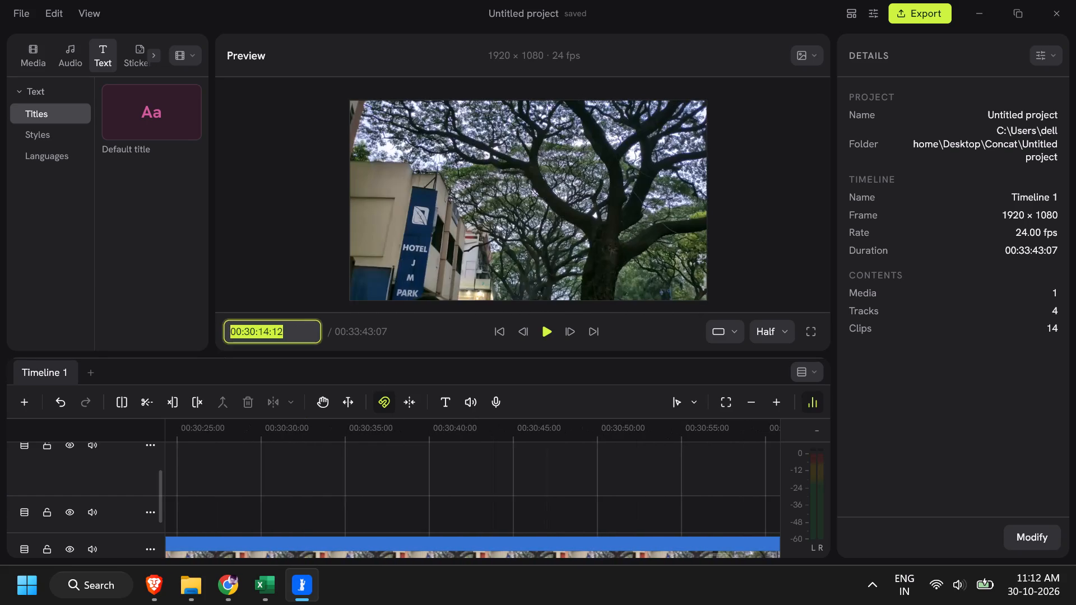
pyautogui.press('BackSpace')
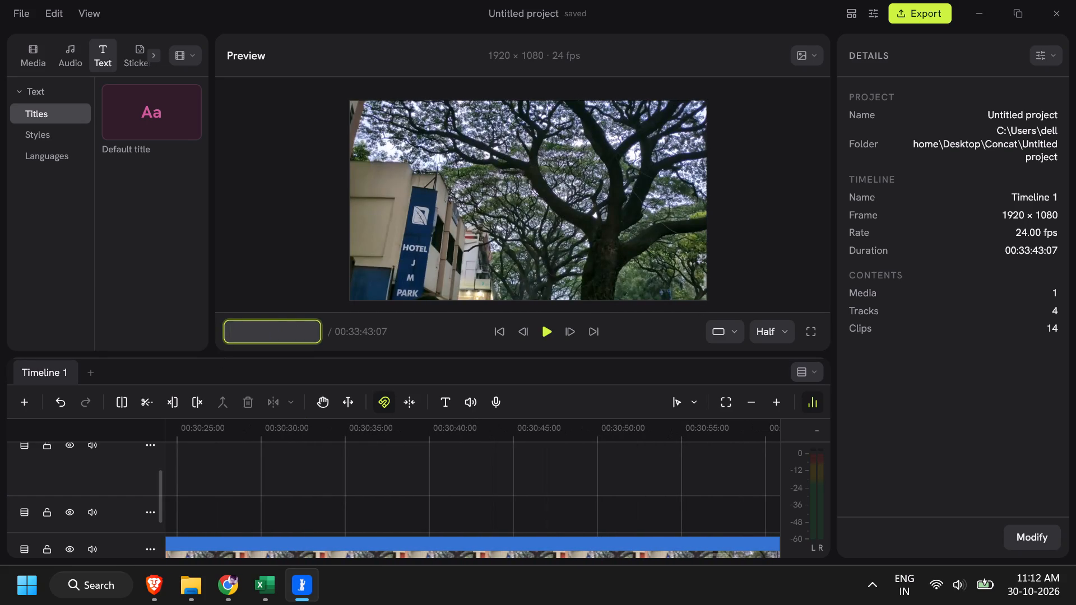
pyautogui.write('00')
pyautogui.press('Return')
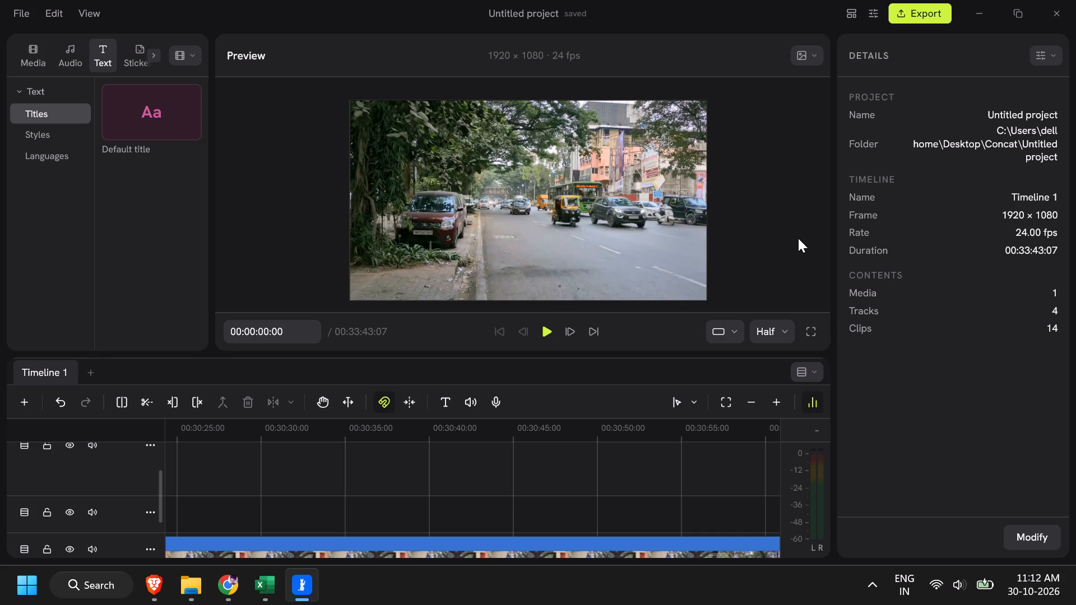
pyautogui.click(894, 248)
pyautogui.click(550, 329)
pyautogui.click(552, 329)
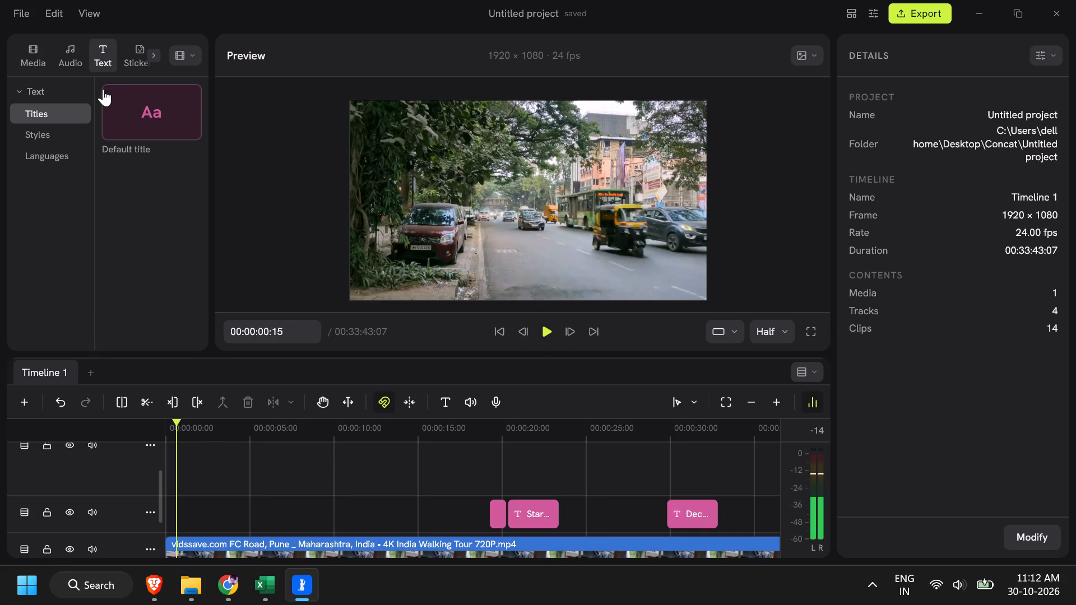
# Look through the transition library's categories, from Basic and Dissolve to Wipe and Light, for a suitable transition.
pyautogui.click(154, 52)
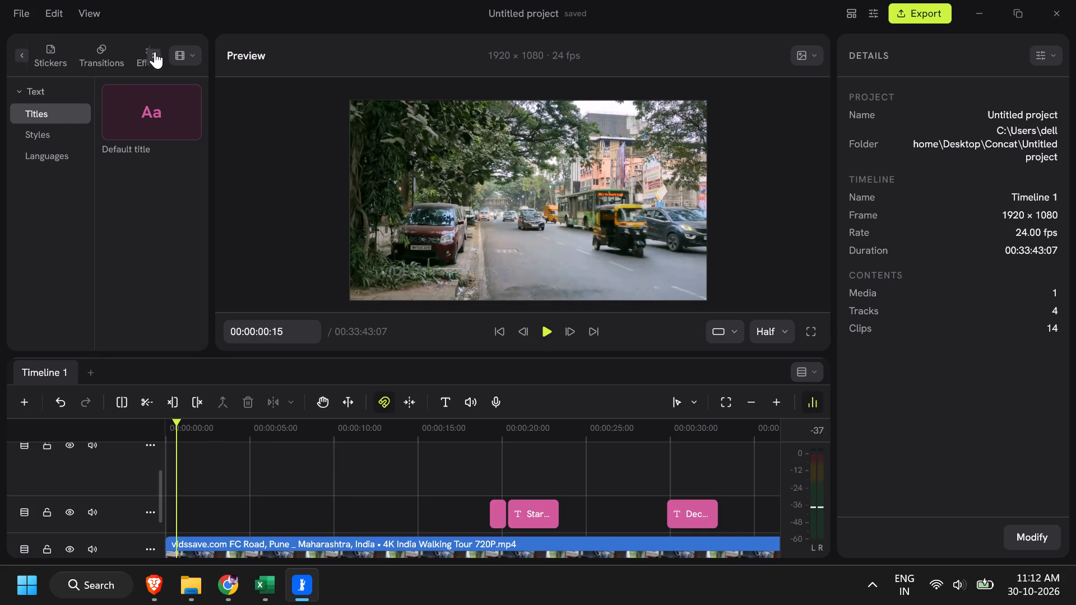
pyautogui.click(100, 57)
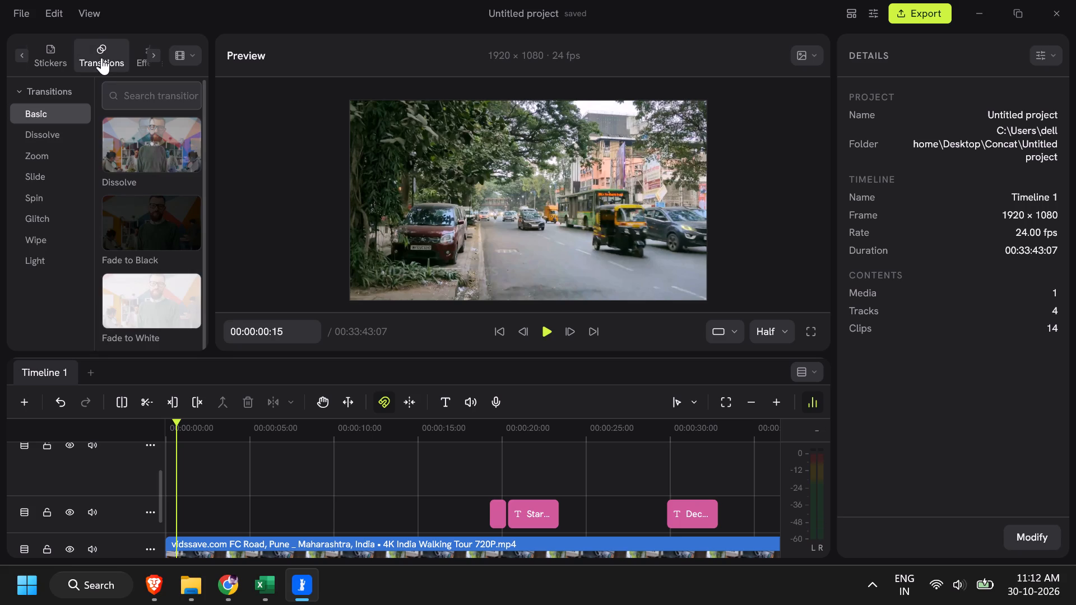
pyautogui.scroll(-3, 164, 170)
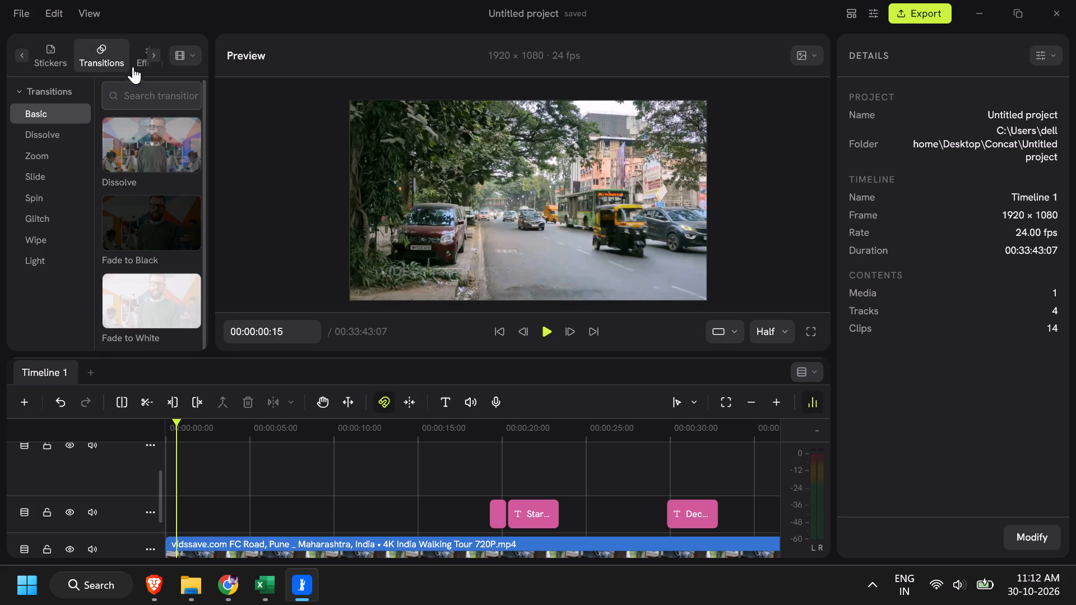
pyautogui.click(141, 58)
pyautogui.click(115, 52)
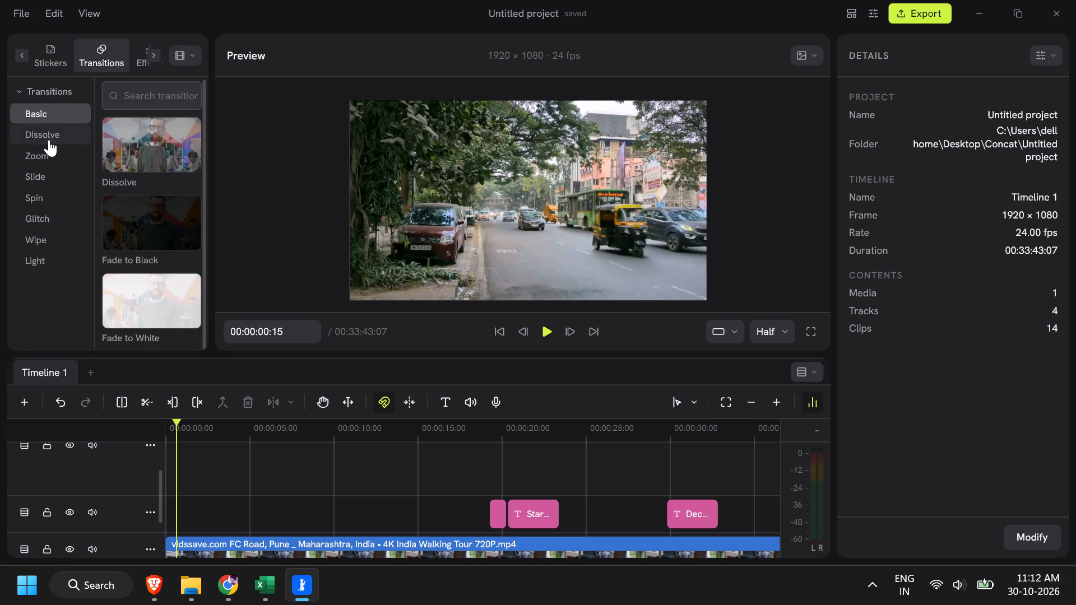
pyautogui.click(49, 139)
pyautogui.click(50, 155)
pyautogui.click(50, 169)
pyautogui.click(54, 196)
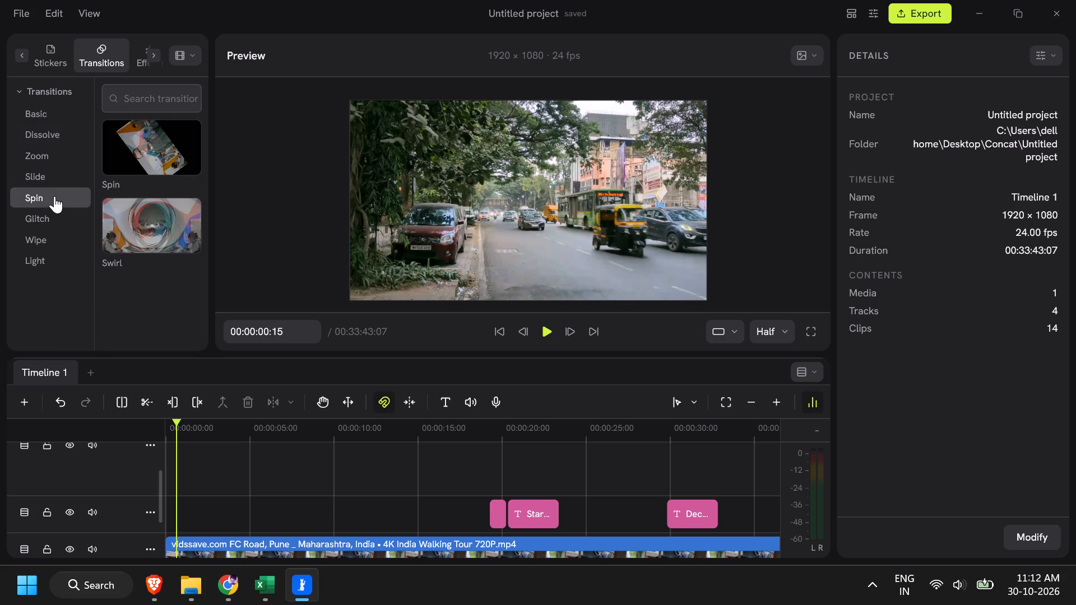
pyautogui.click(55, 213)
pyautogui.click(50, 233)
pyautogui.click(49, 259)
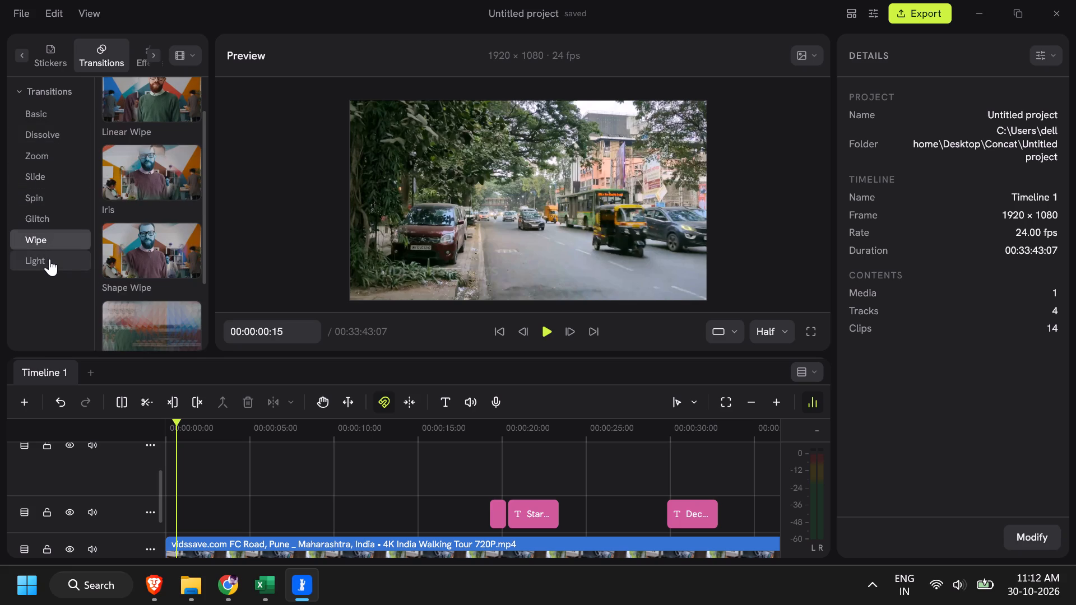
pyautogui.click(50, 247)
pyautogui.click(53, 229)
pyautogui.click(53, 220)
pyautogui.click(49, 176)
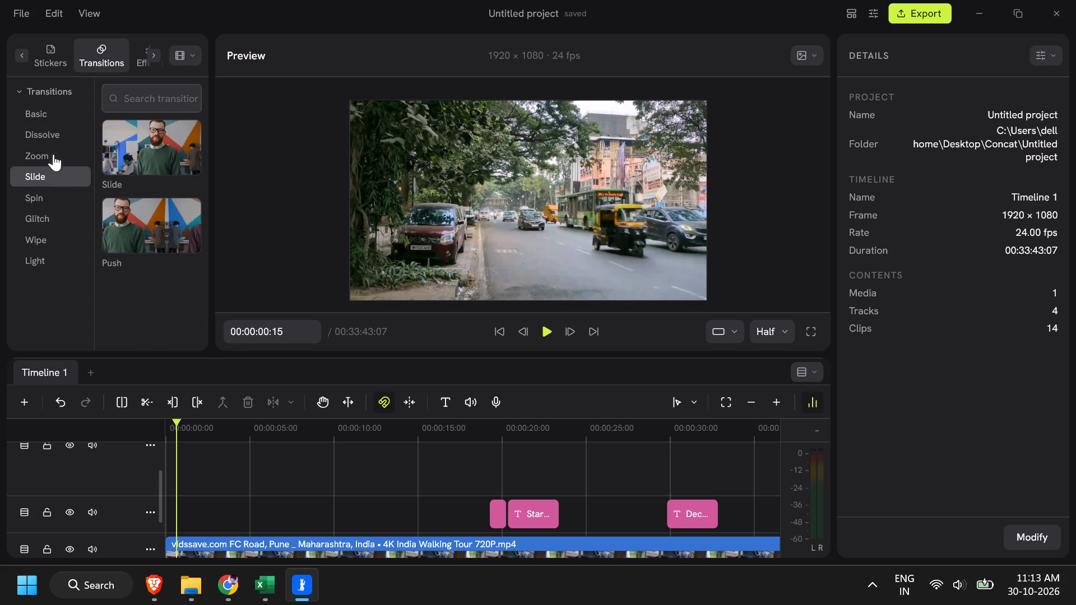
pyautogui.click(54, 151)
pyautogui.click(54, 126)
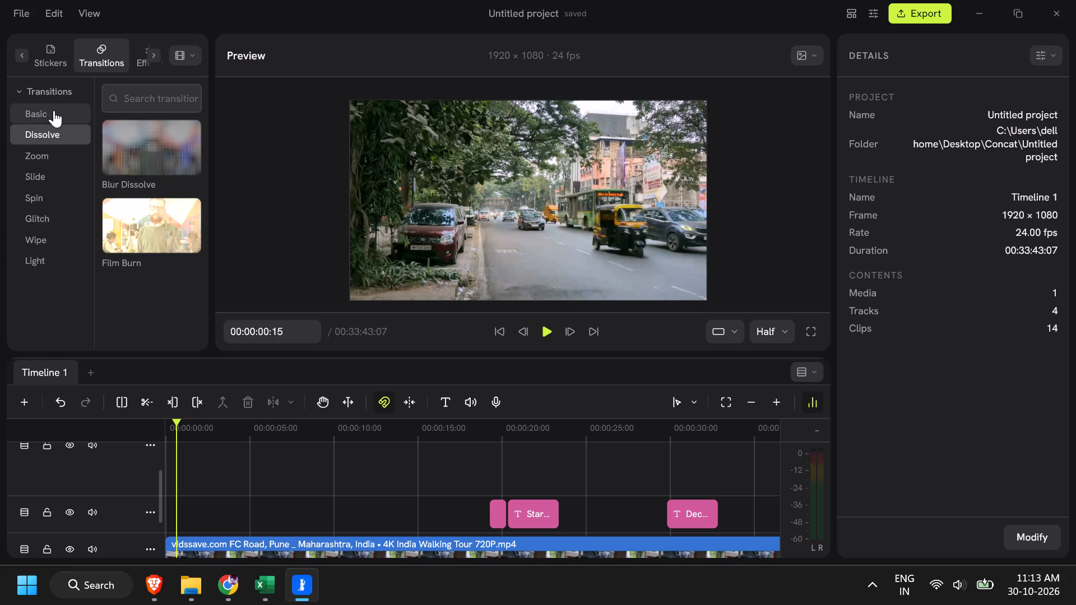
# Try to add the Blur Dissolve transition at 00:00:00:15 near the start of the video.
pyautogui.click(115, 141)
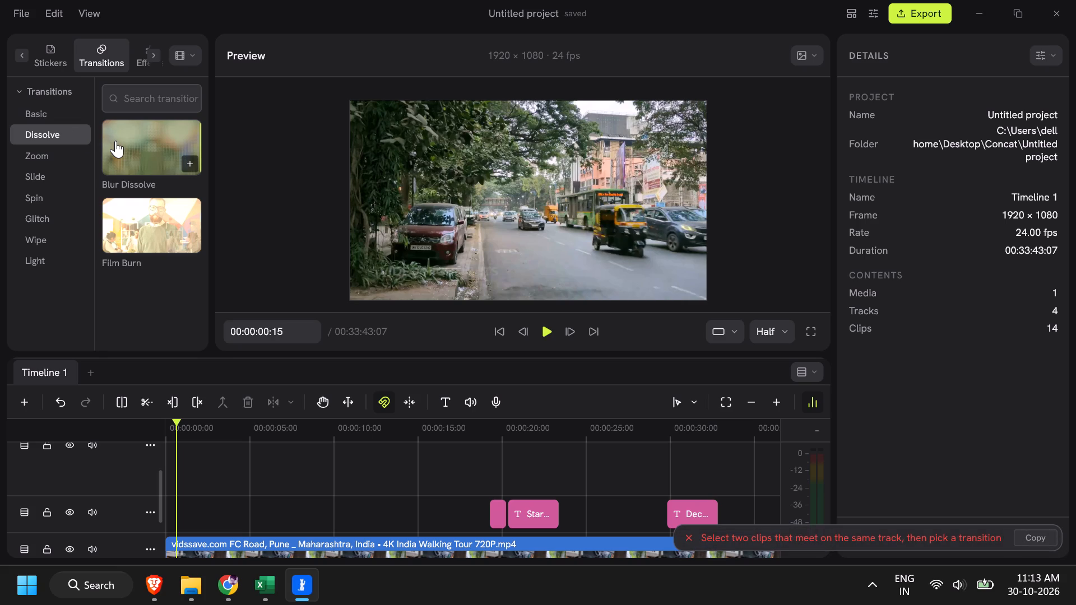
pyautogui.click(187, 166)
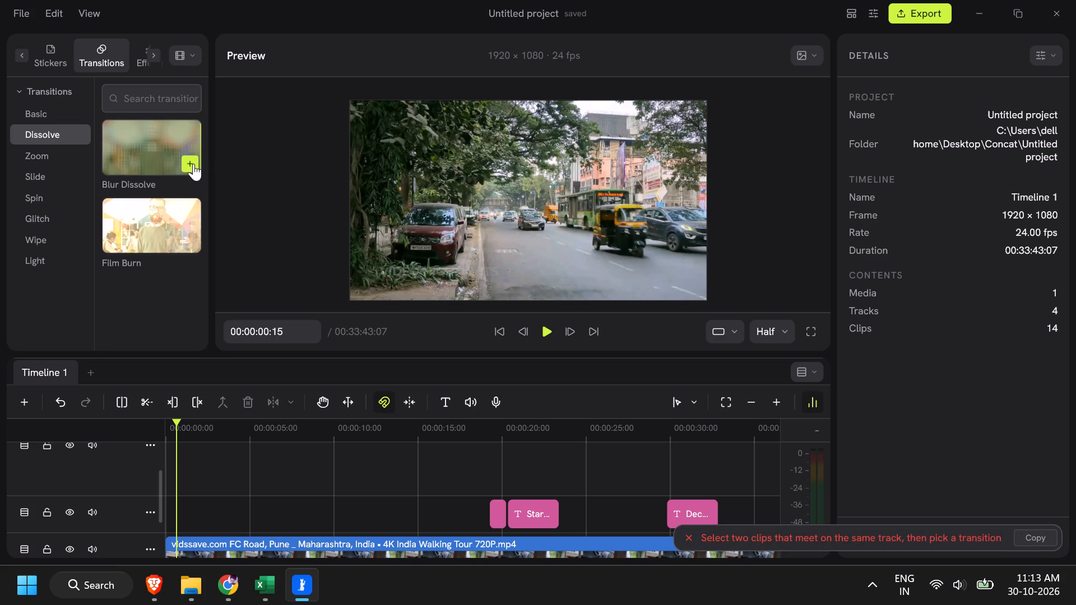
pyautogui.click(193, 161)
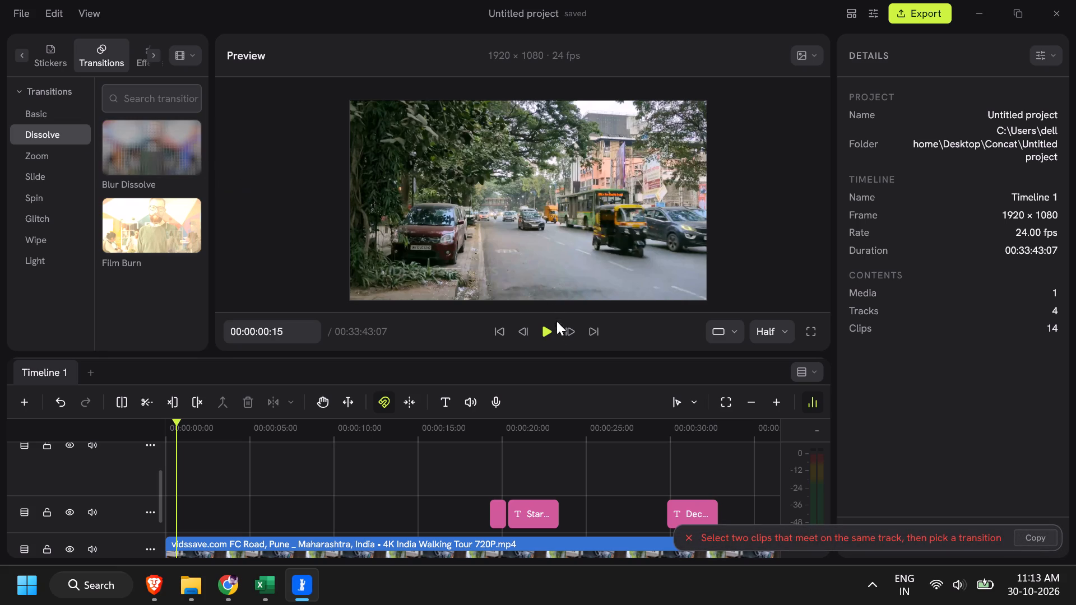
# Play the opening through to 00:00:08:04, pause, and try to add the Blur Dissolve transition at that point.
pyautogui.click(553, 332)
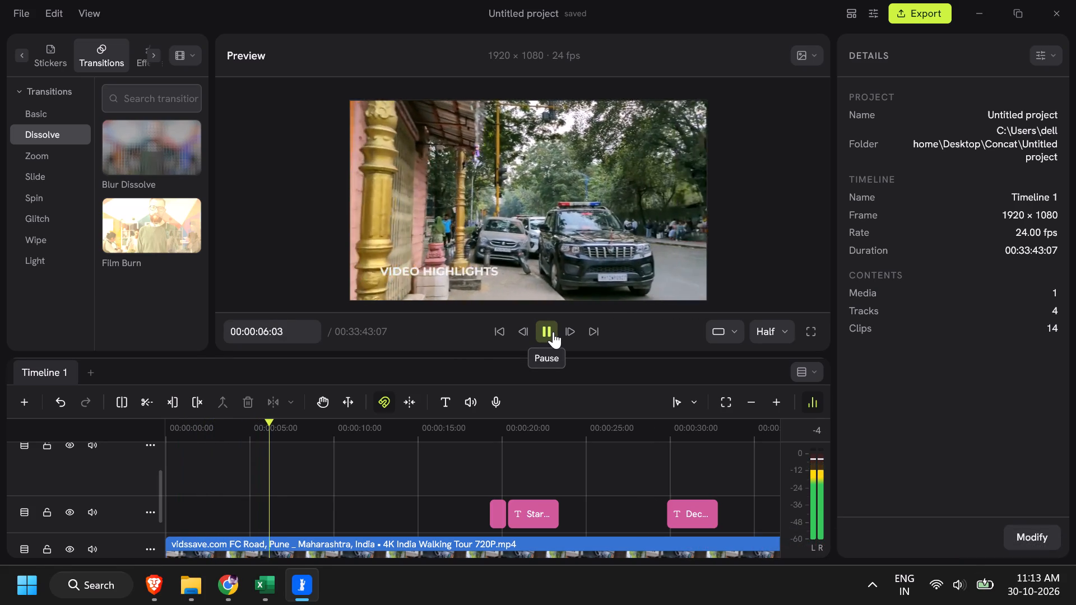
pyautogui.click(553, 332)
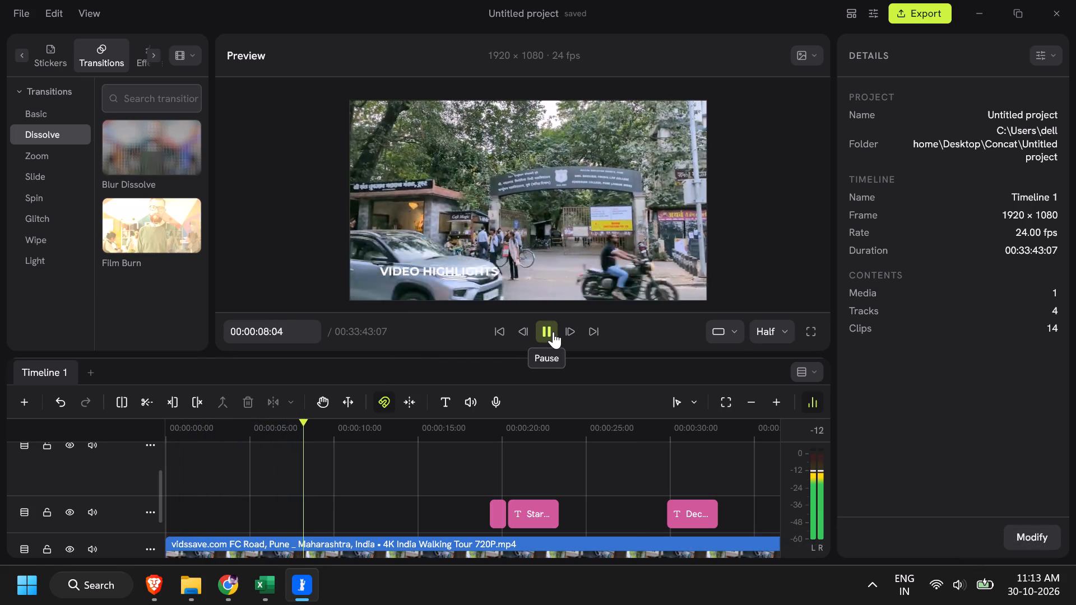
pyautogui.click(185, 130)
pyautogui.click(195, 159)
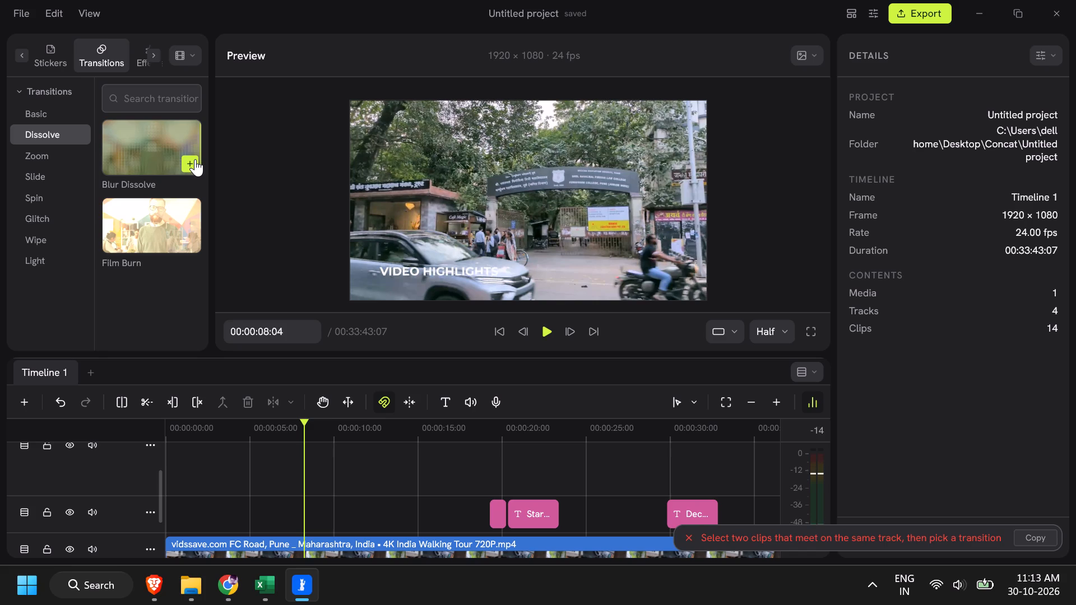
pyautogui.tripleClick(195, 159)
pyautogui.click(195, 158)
# Look through the available video effects, filters, adjustment layers and templates, including the Color and Stylize effects.
pyautogui.click(140, 61)
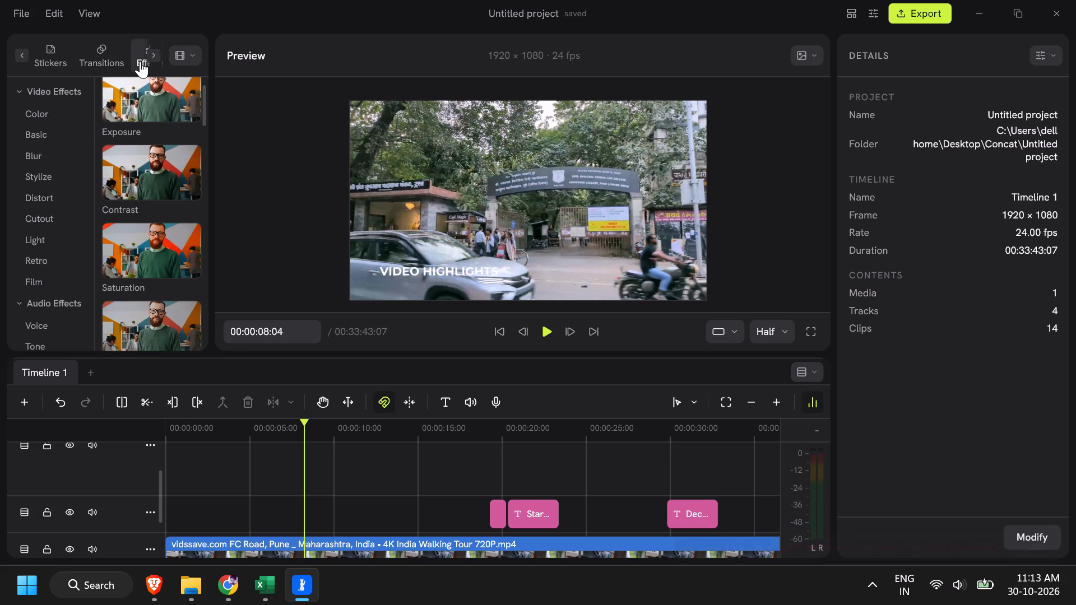
pyautogui.click(37, 114)
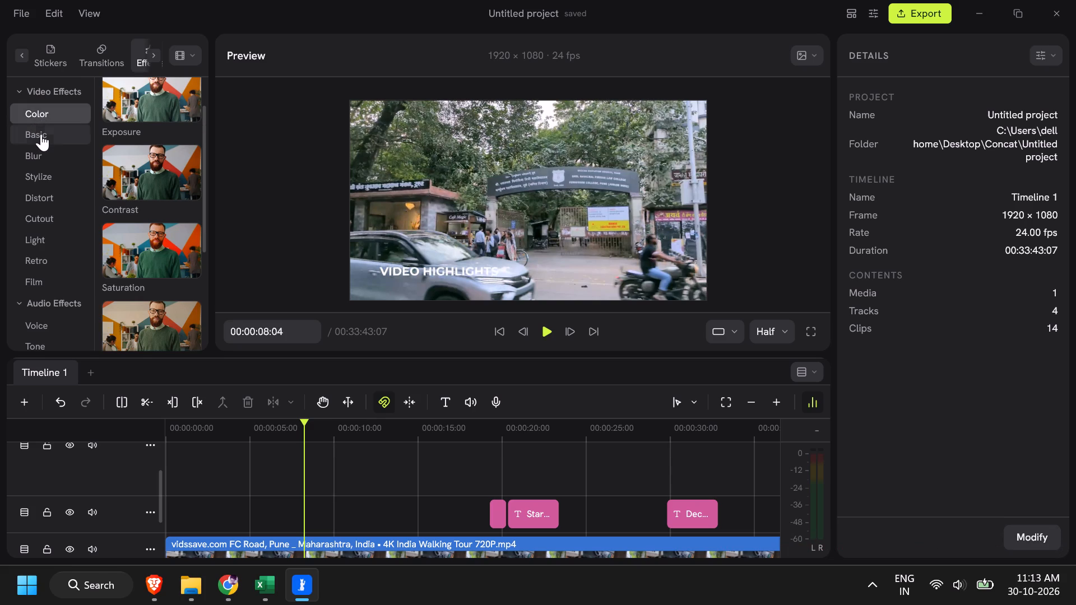
pyautogui.click(41, 134)
pyautogui.click(42, 115)
pyautogui.click(43, 170)
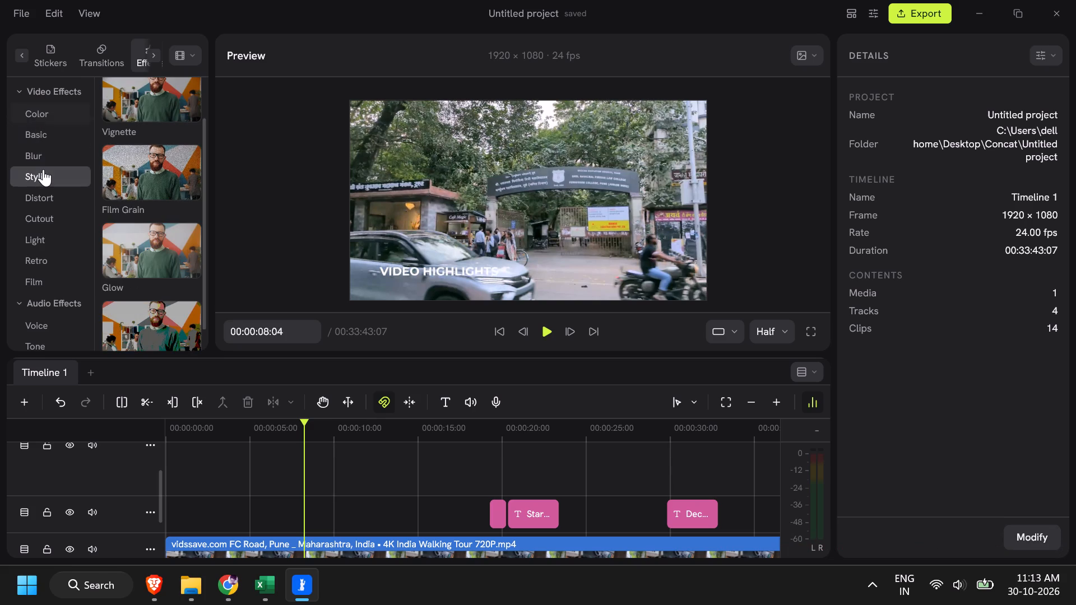
pyautogui.click(55, 105)
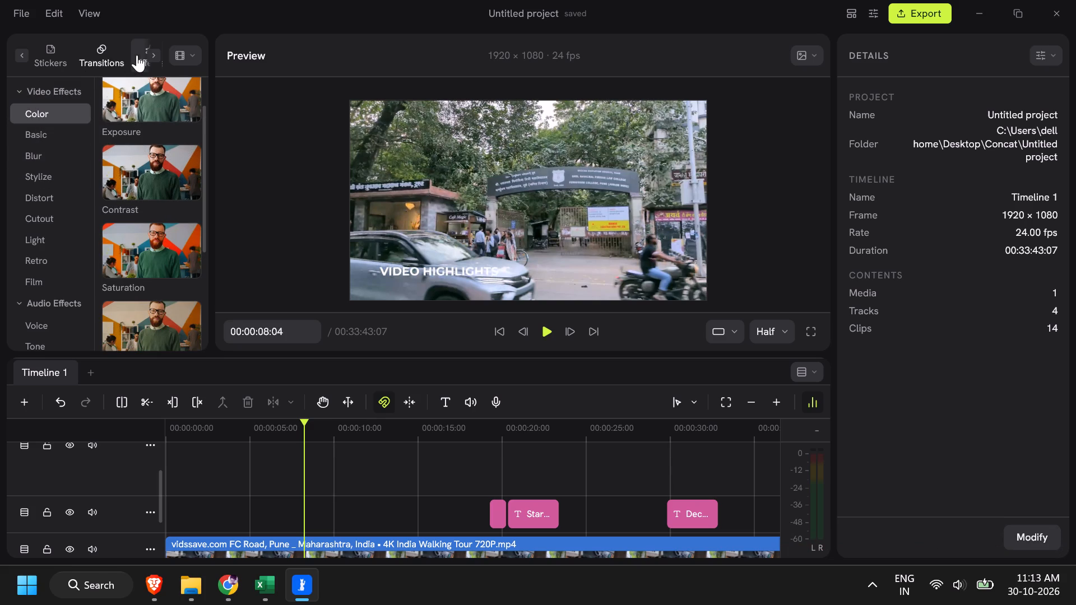
pyautogui.click(156, 54)
pyautogui.click(97, 61)
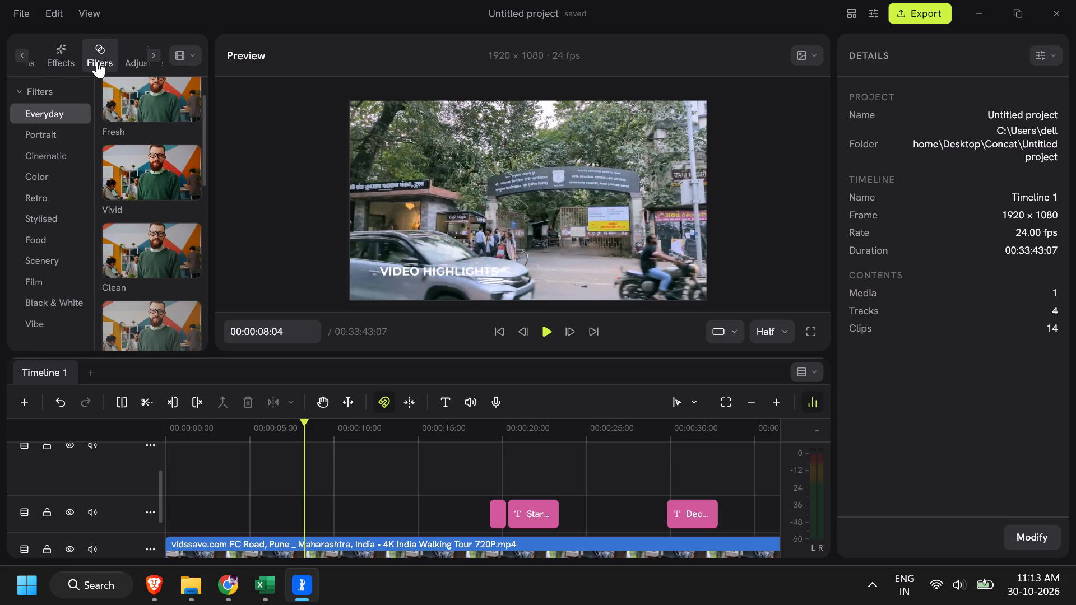
pyautogui.click(157, 57)
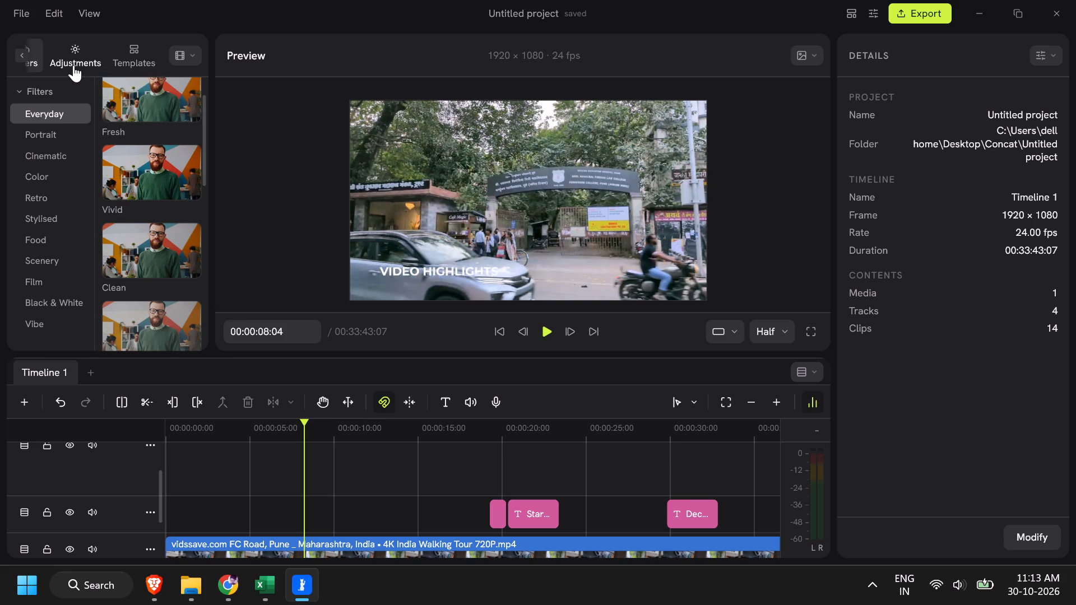
pyautogui.click(73, 66)
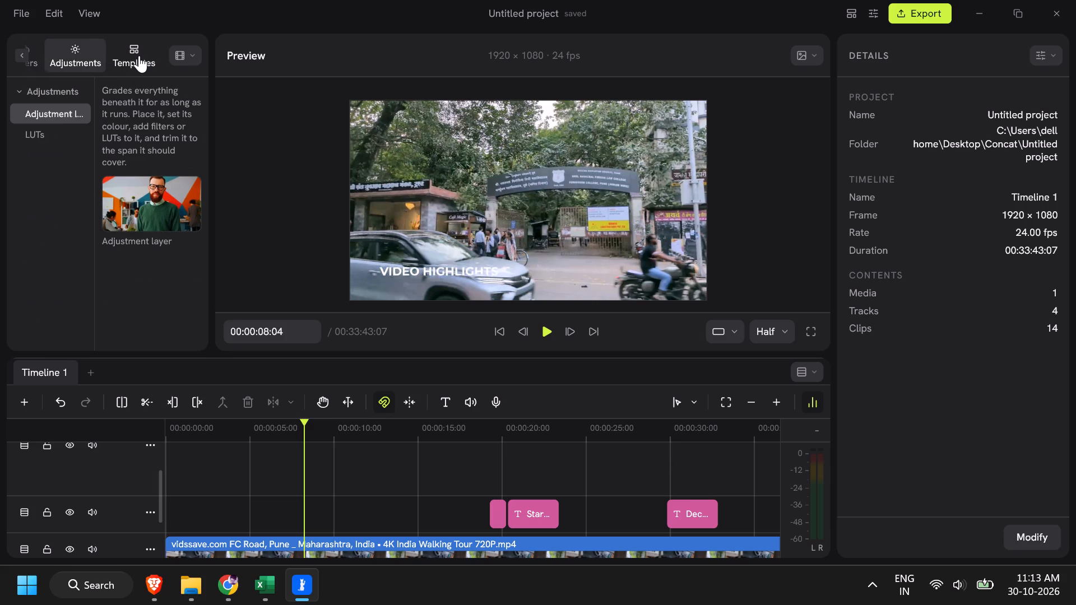
pyautogui.click(139, 55)
pyautogui.click(24, 43)
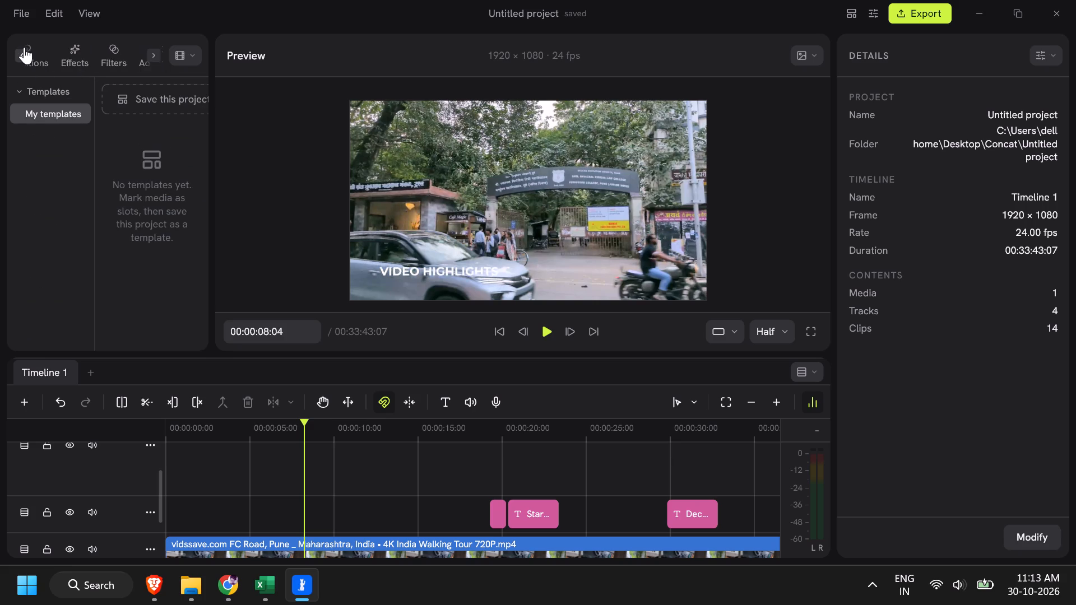
pyautogui.click(24, 47)
pyautogui.click(22, 50)
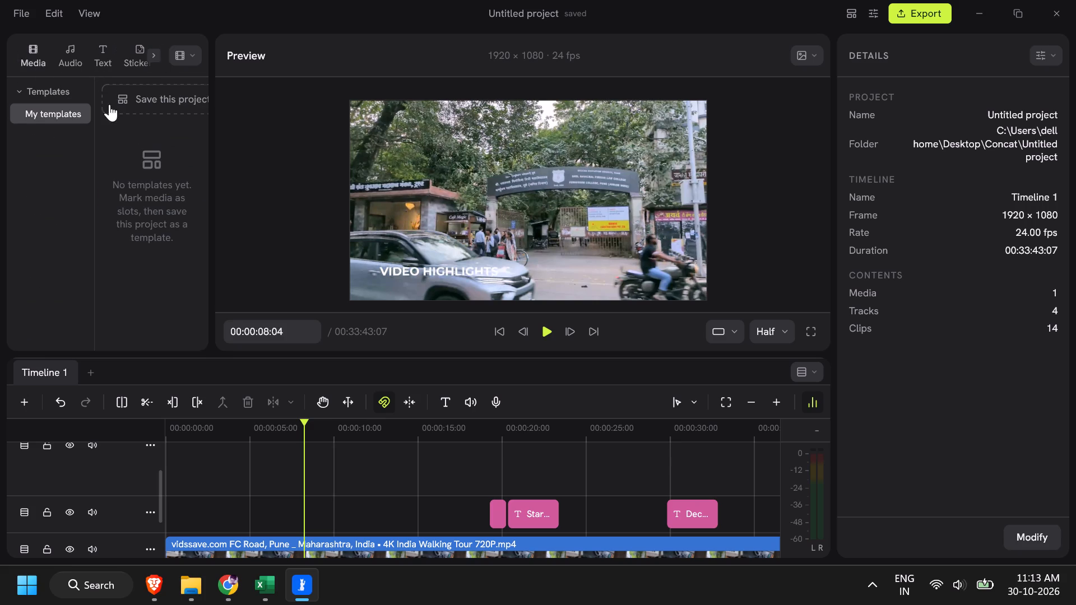